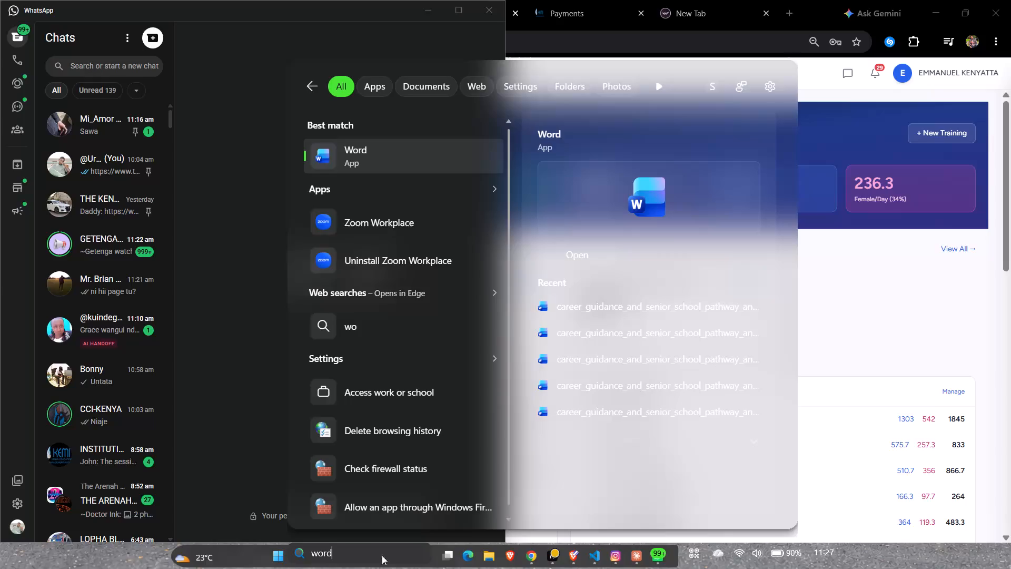
# Open Word and create a new blank document.
pyautogui.click(434, 154)
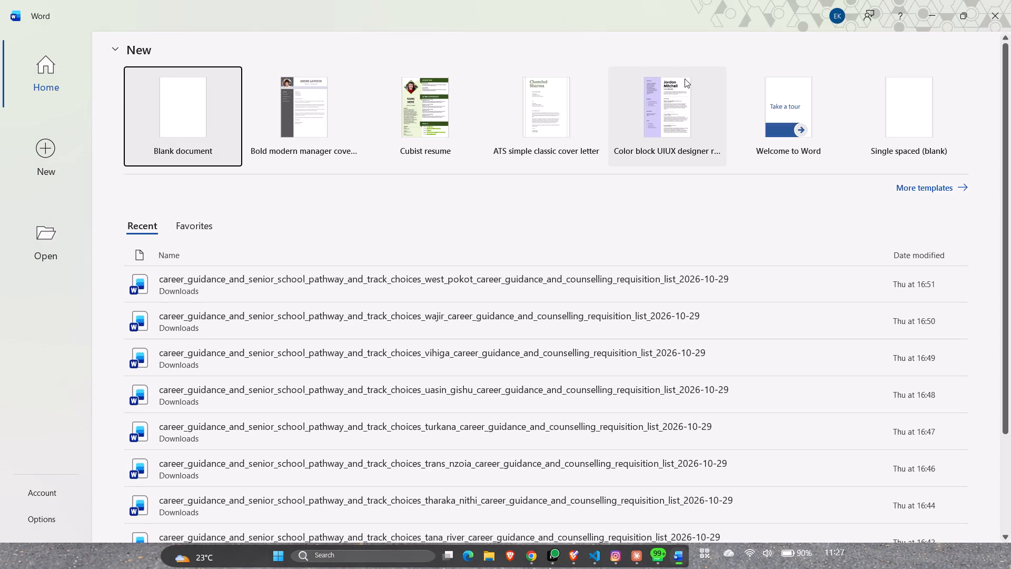
pyautogui.click(193, 136)
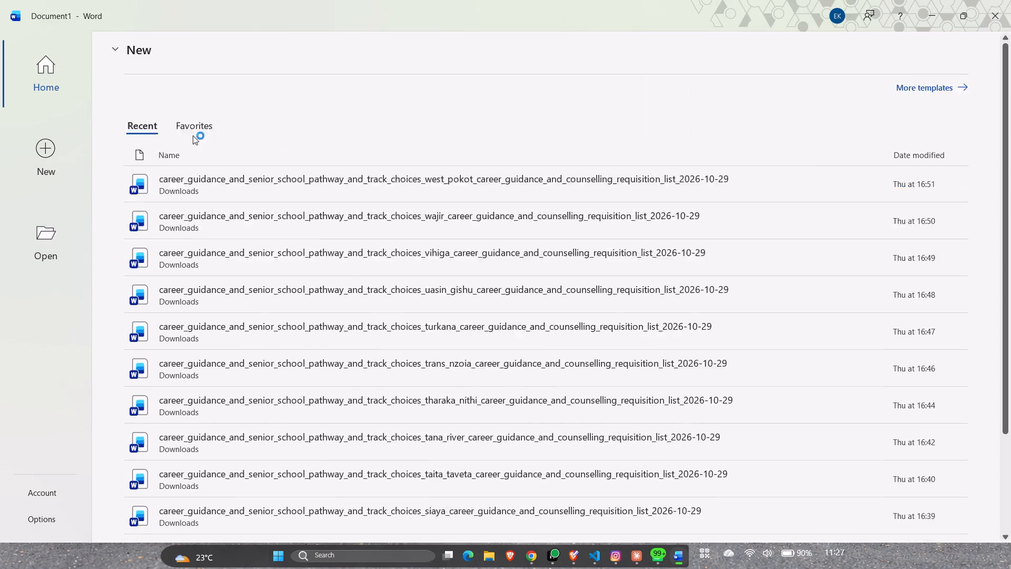
# Open the page header of the blank document for editing.
pyautogui.click(454, 165)
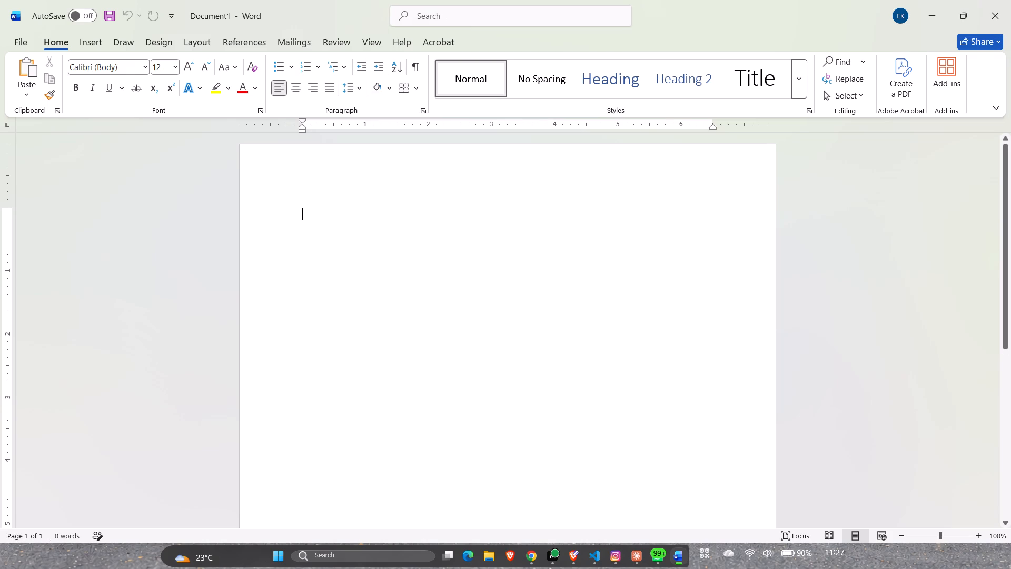
pyautogui.rightClick(454, 164)
pyautogui.click(487, 182)
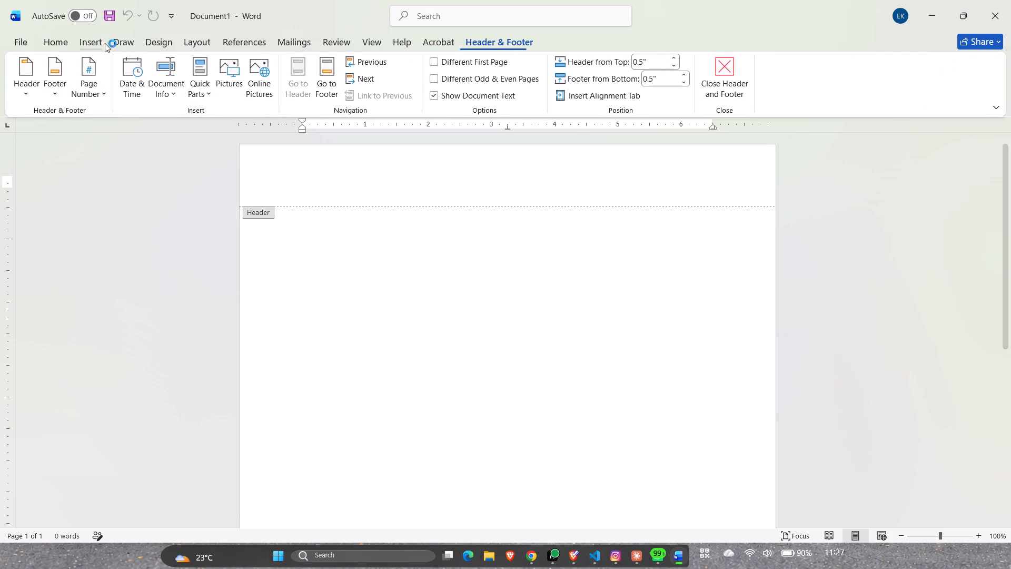
# Insert the picture kemi logo.jpg from the Desktop's JOB > KEMI folder into the header.
pyautogui.click(96, 42)
pyautogui.click(152, 90)
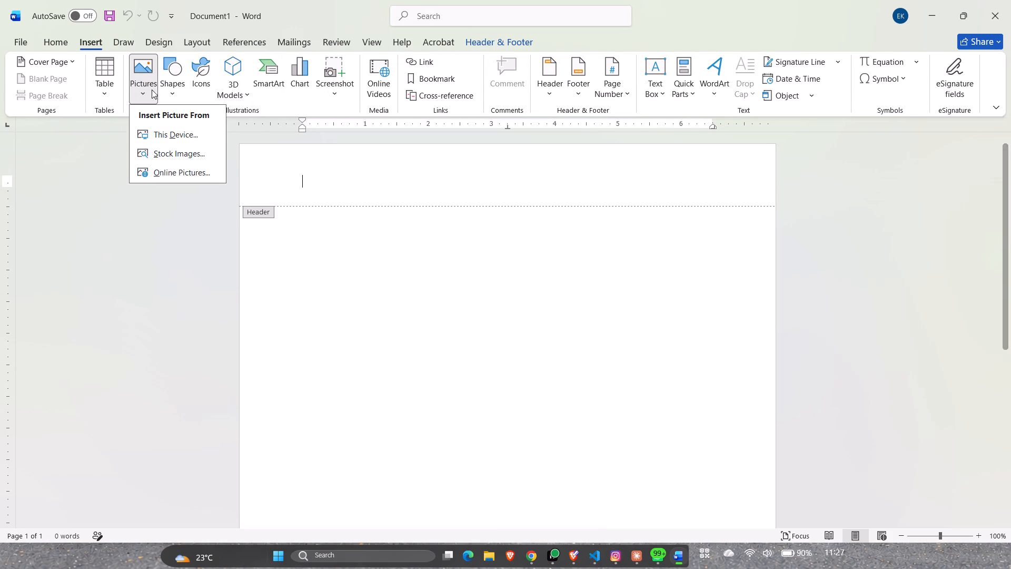
pyautogui.click(204, 134)
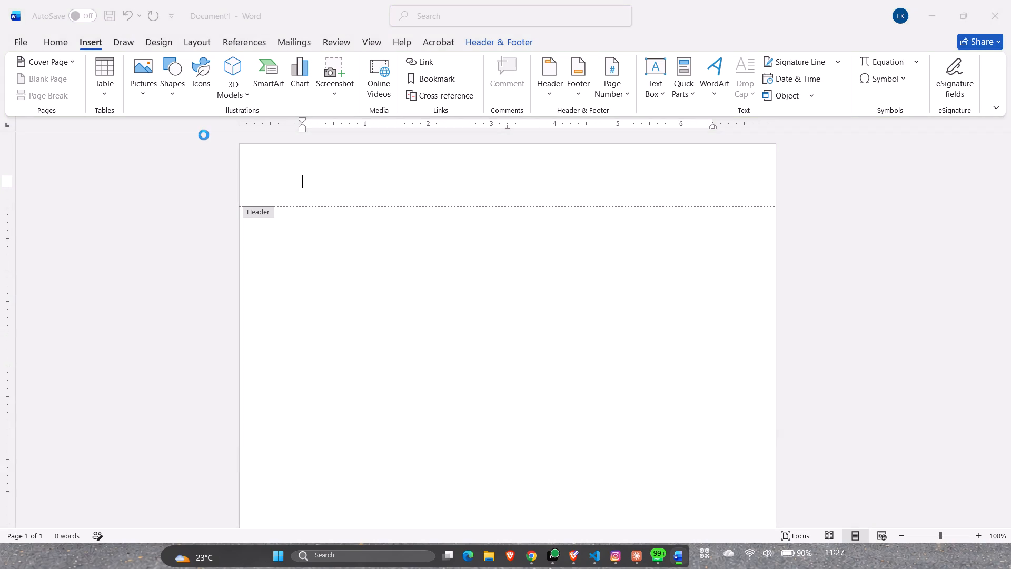
pyautogui.scroll(-3, 163, 166)
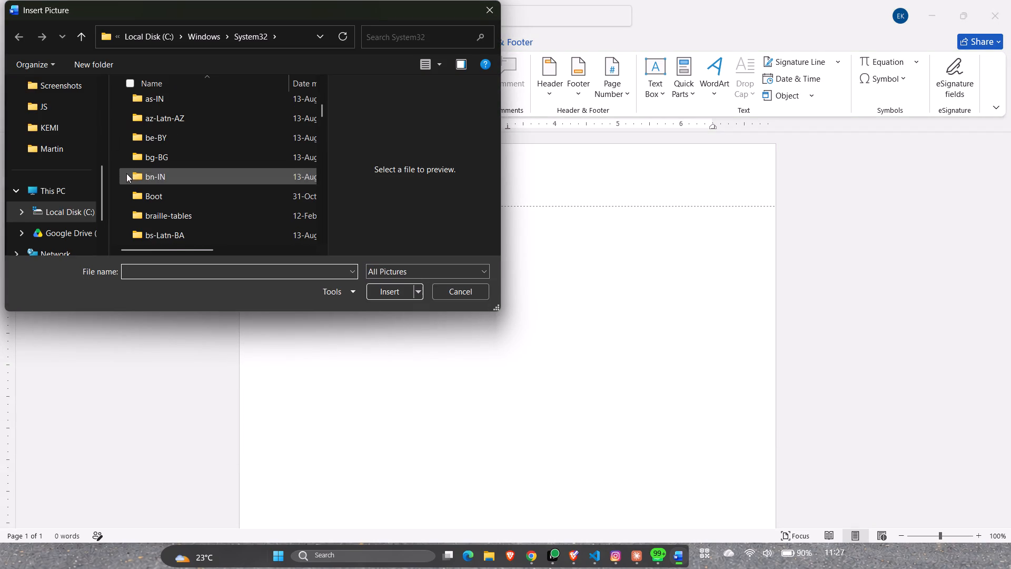
pyautogui.scroll(3, 203, 193)
pyautogui.scroll(-4, 203, 193)
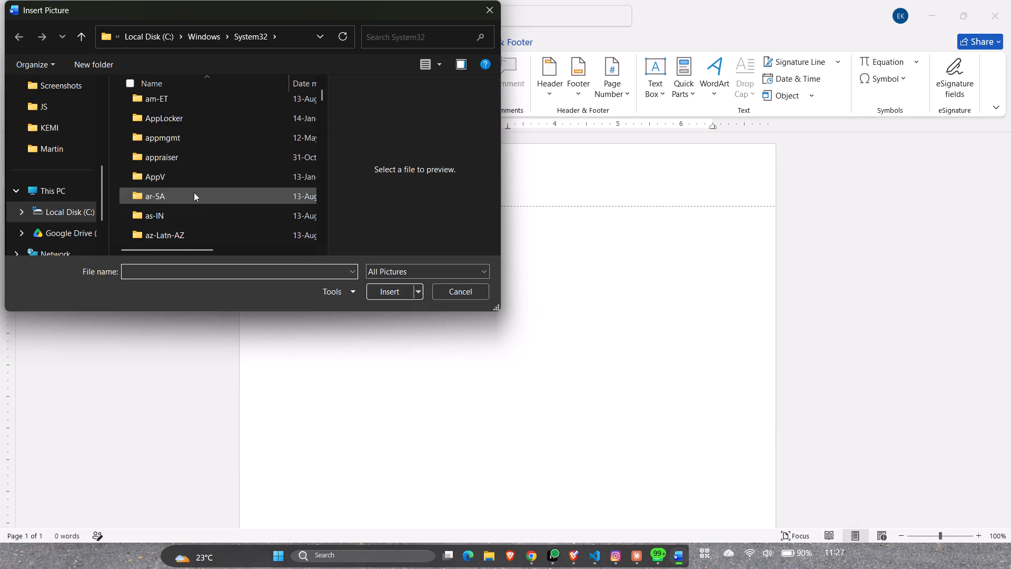
pyautogui.scroll(4, 47, 156)
pyautogui.scroll(2, 57, 110)
pyautogui.click(51, 173)
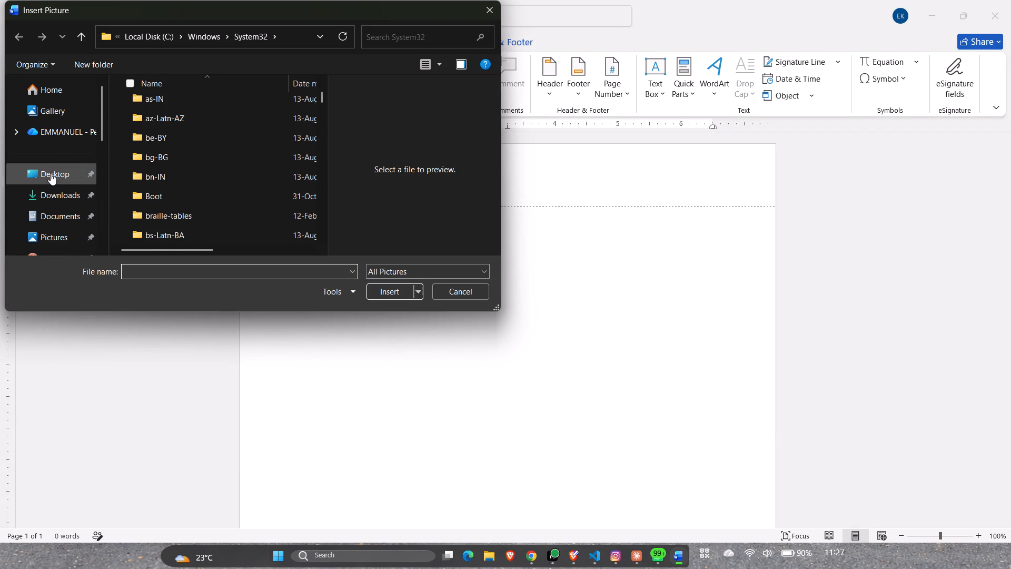
pyautogui.doubleClick(175, 148)
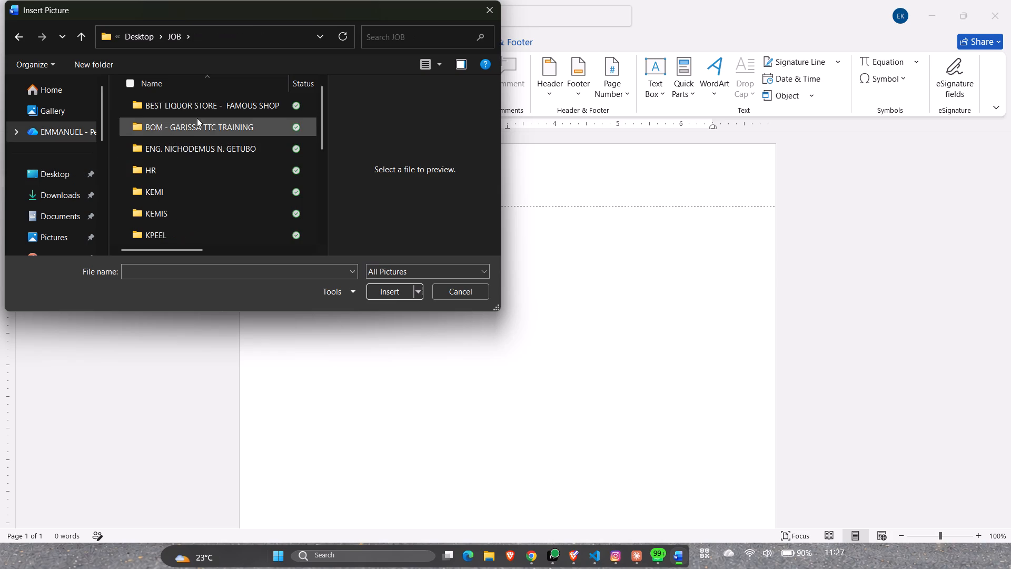
pyautogui.doubleClick(199, 187)
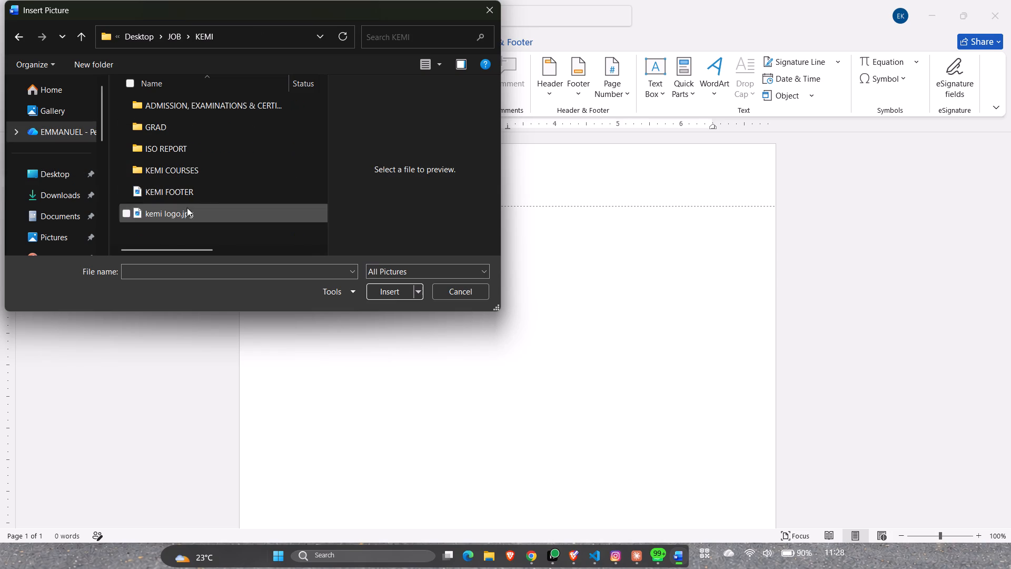
pyautogui.click(208, 213)
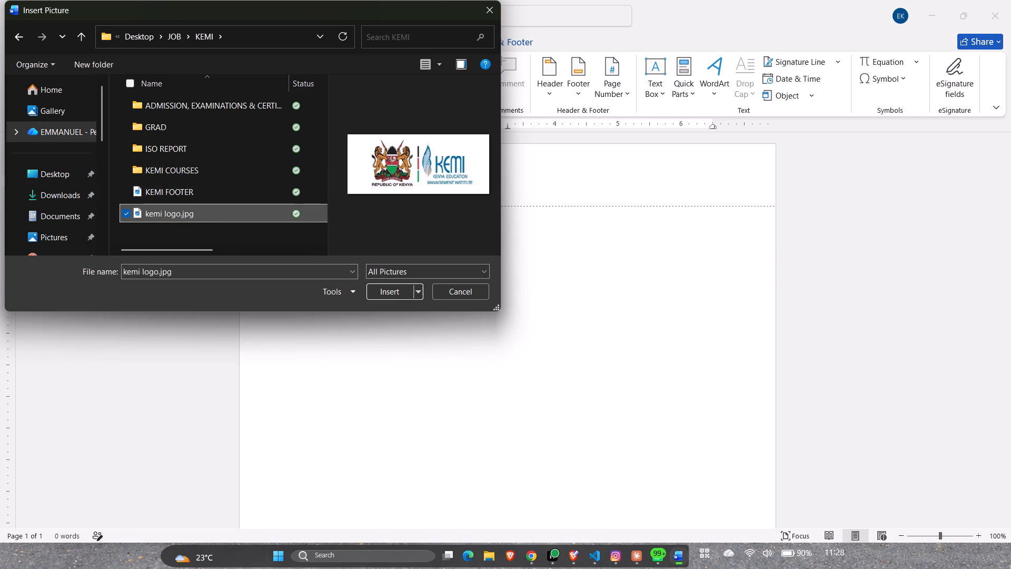
pyautogui.click(385, 291)
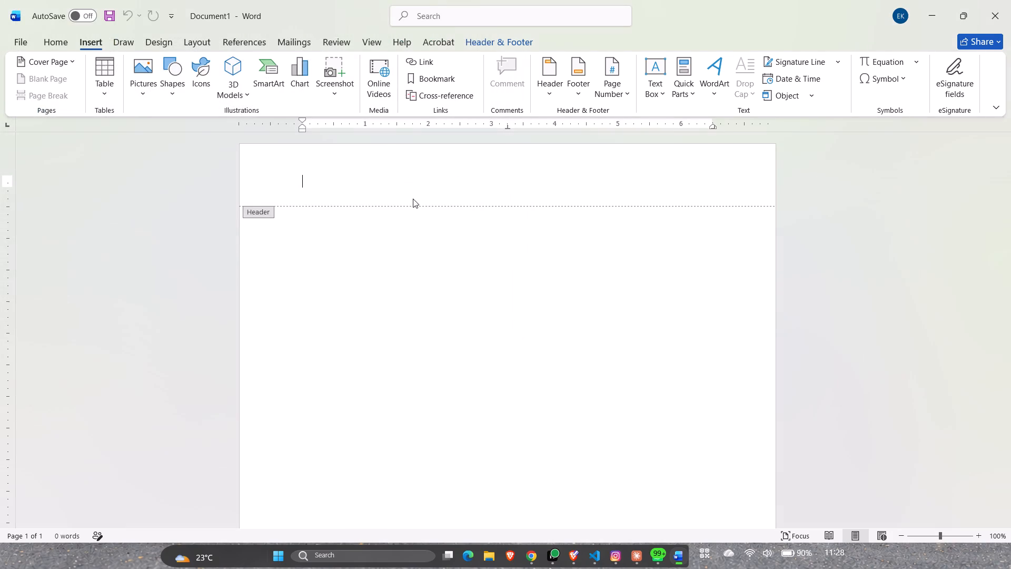
# Shrink the header logo proportionally to about 1.3 inches wide and centre it.
pyautogui.moveTo(301, 174); pyautogui.dragTo(356, 209)
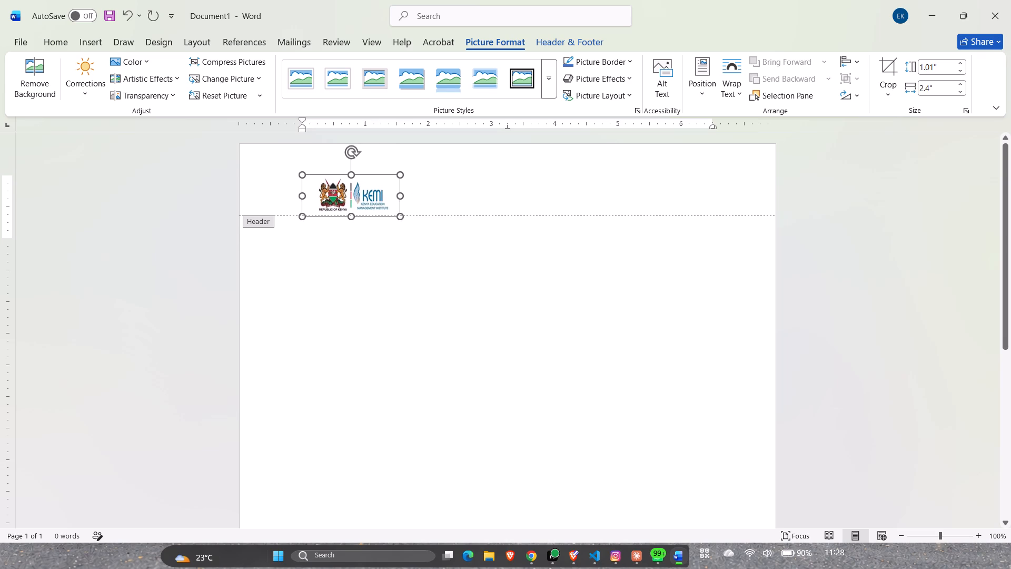
pyautogui.moveTo(356, 209); pyautogui.dragTo(373, 217)
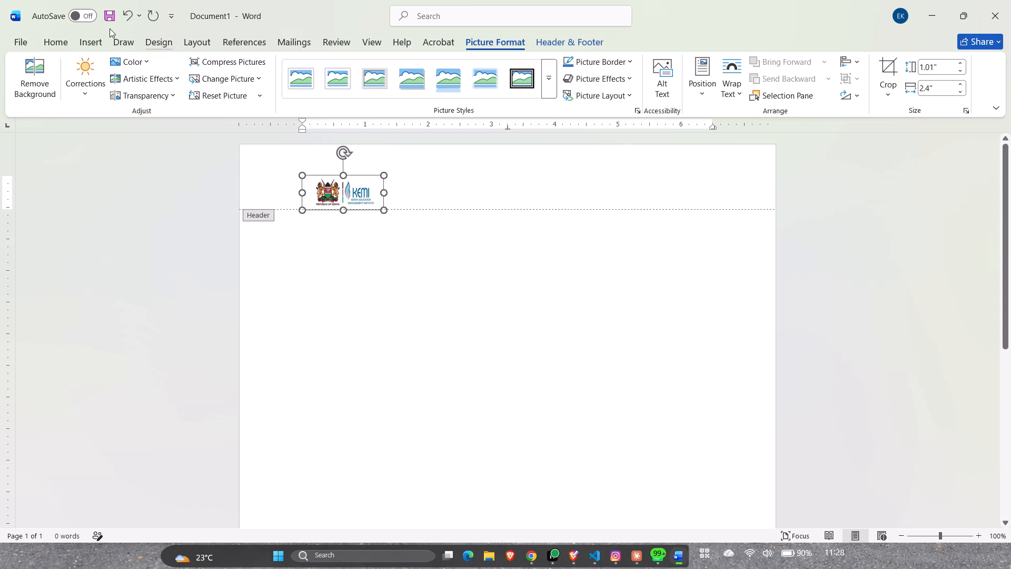
pyautogui.click(61, 42)
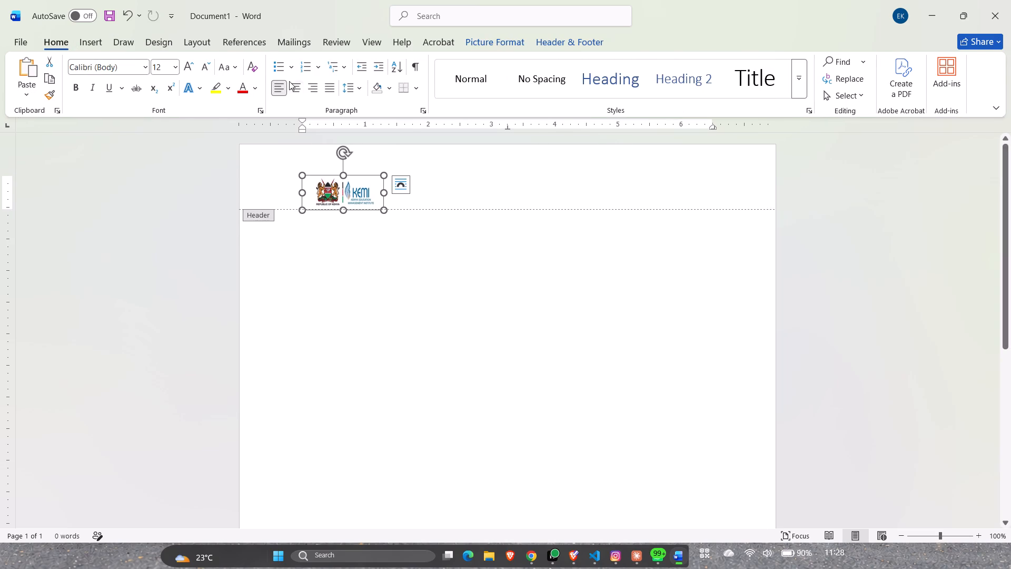
pyautogui.click(300, 90)
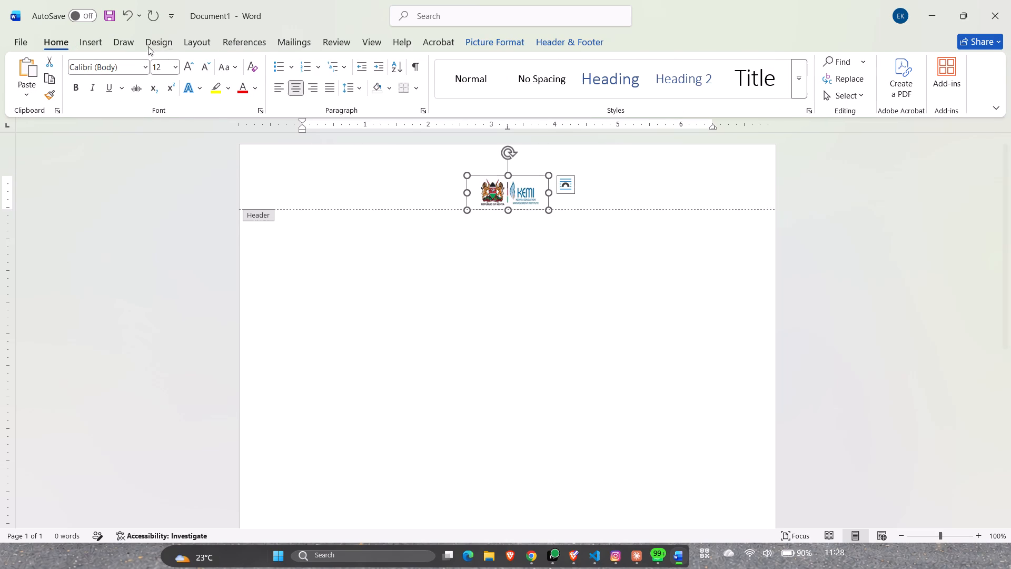
# Change the page orientation to landscape.
pyautogui.click(194, 41)
pyautogui.click(64, 86)
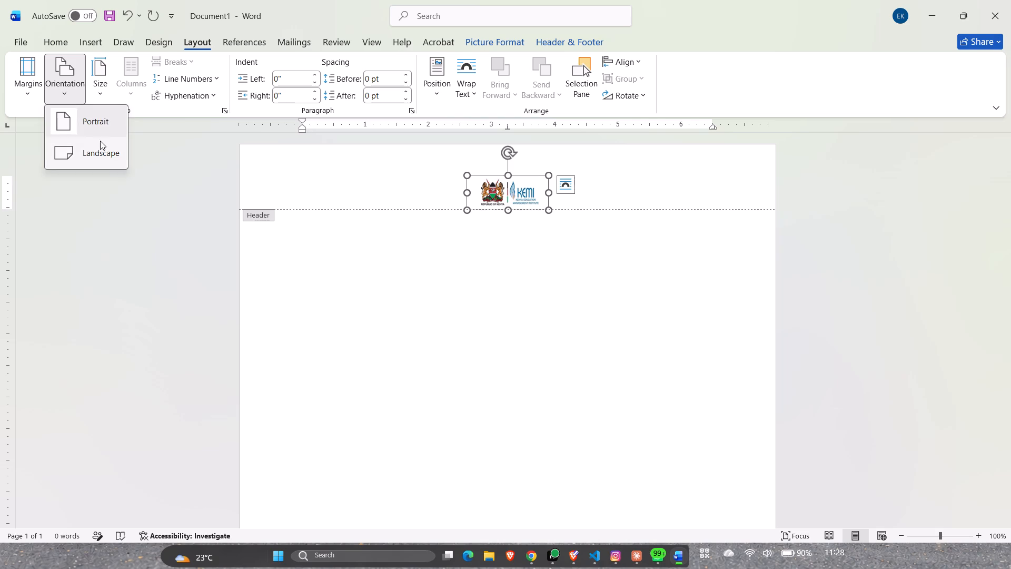
pyautogui.click(100, 151)
pyautogui.click(458, 360)
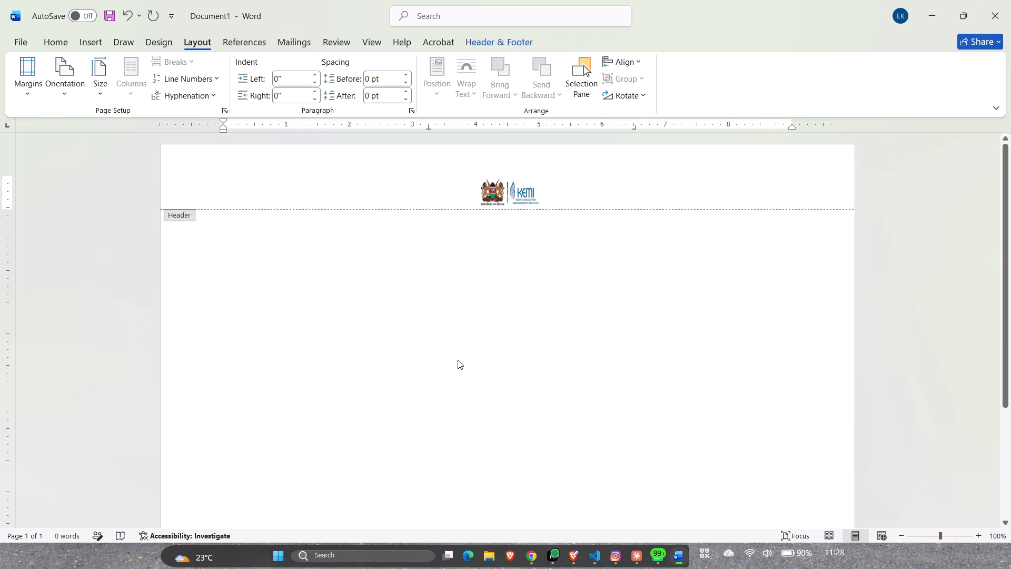
pyautogui.click(435, 327)
# Insert the KEMI FOOTER picture from the KEMI folder into the page footer.
pyautogui.scroll(-3, 474, 346)
pyautogui.click(432, 479)
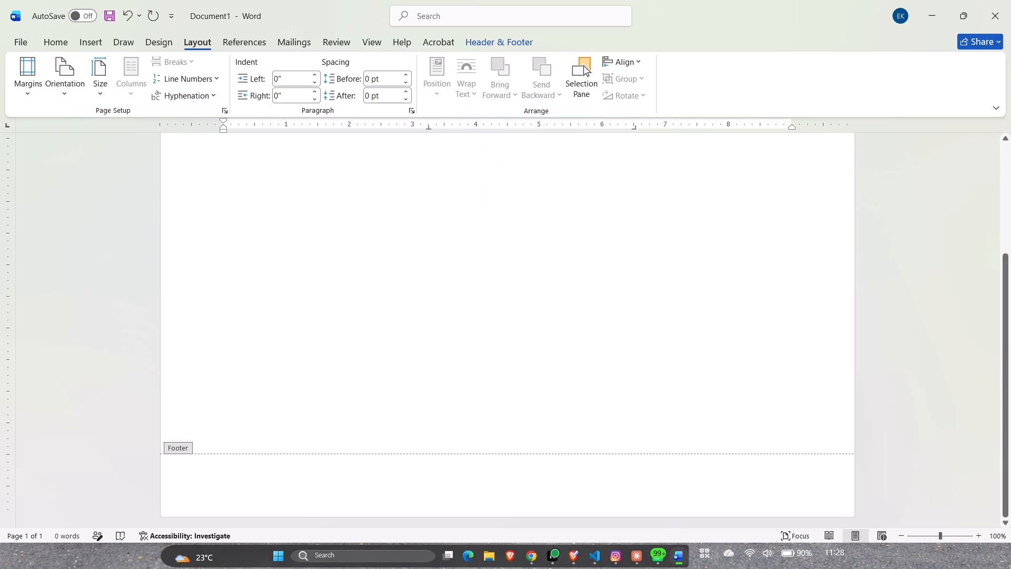
pyautogui.rightClick(432, 479)
pyautogui.click(299, 319)
pyautogui.click(291, 493)
pyautogui.click(93, 43)
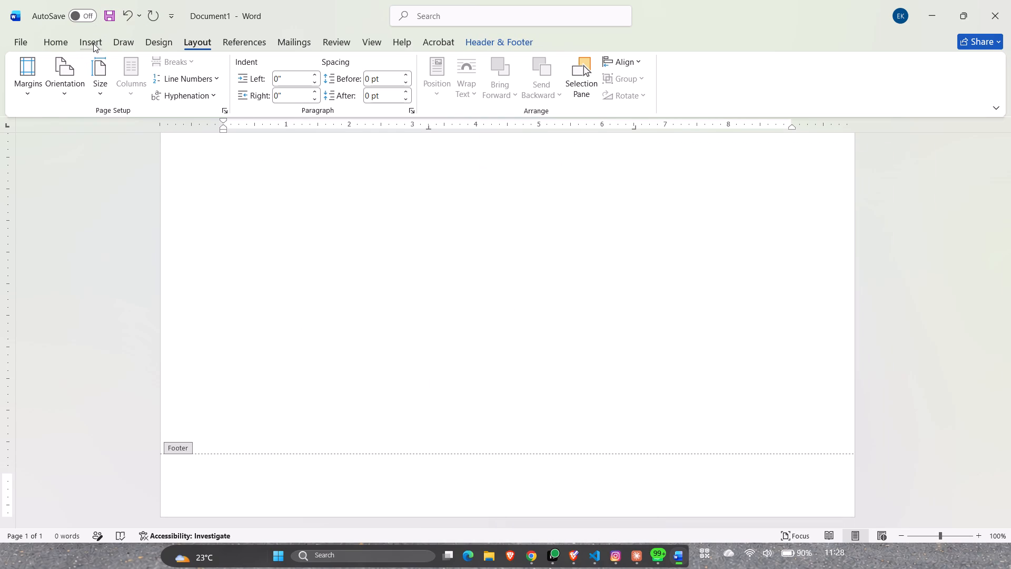
pyautogui.click(150, 84)
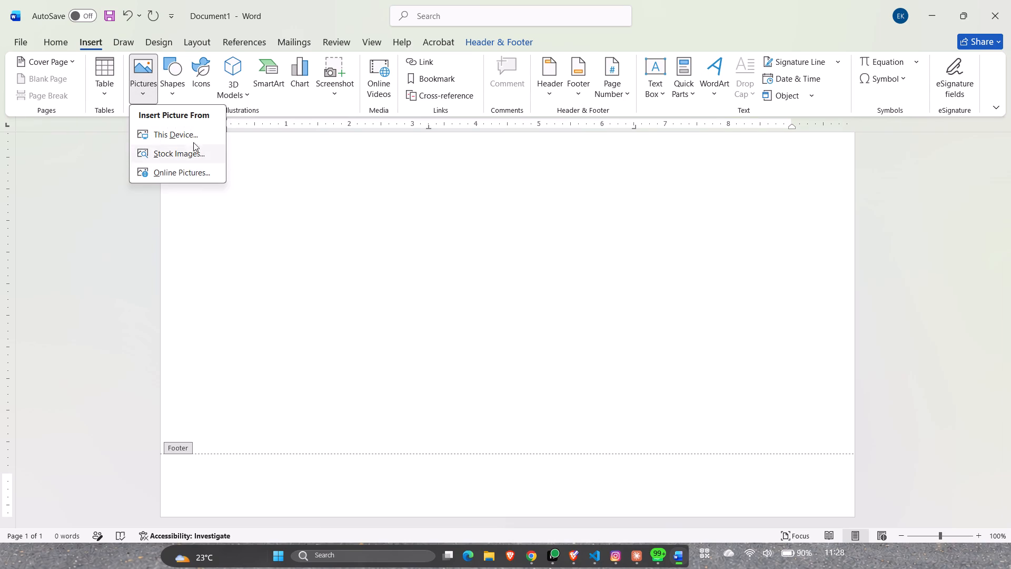
pyautogui.click(195, 133)
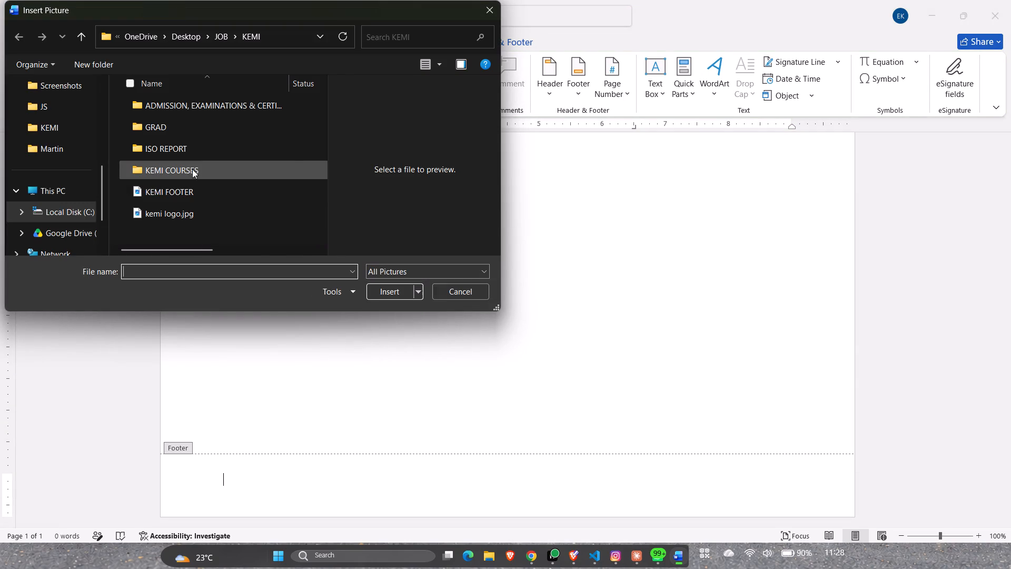
pyautogui.click(191, 193)
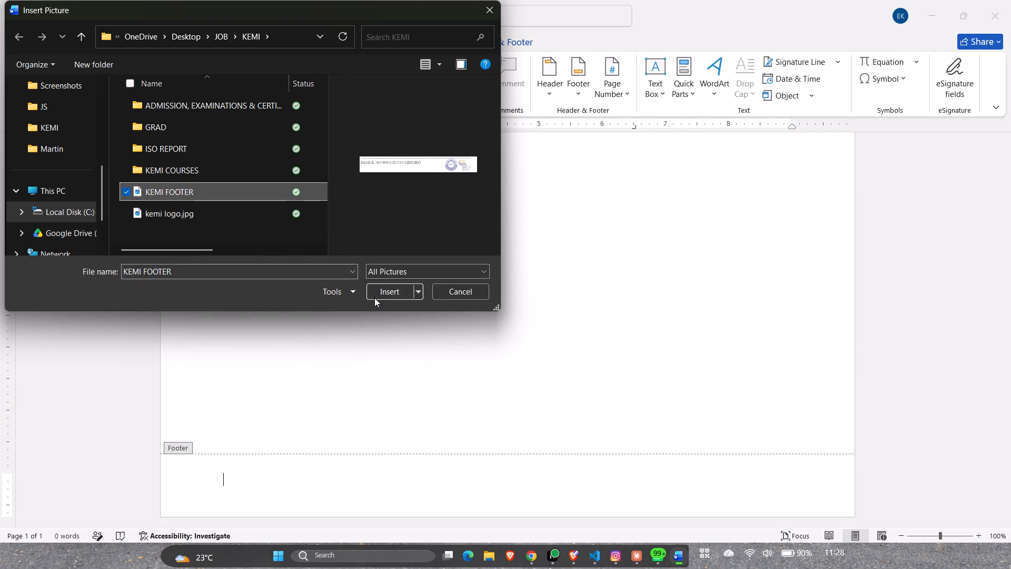
pyautogui.click(378, 295)
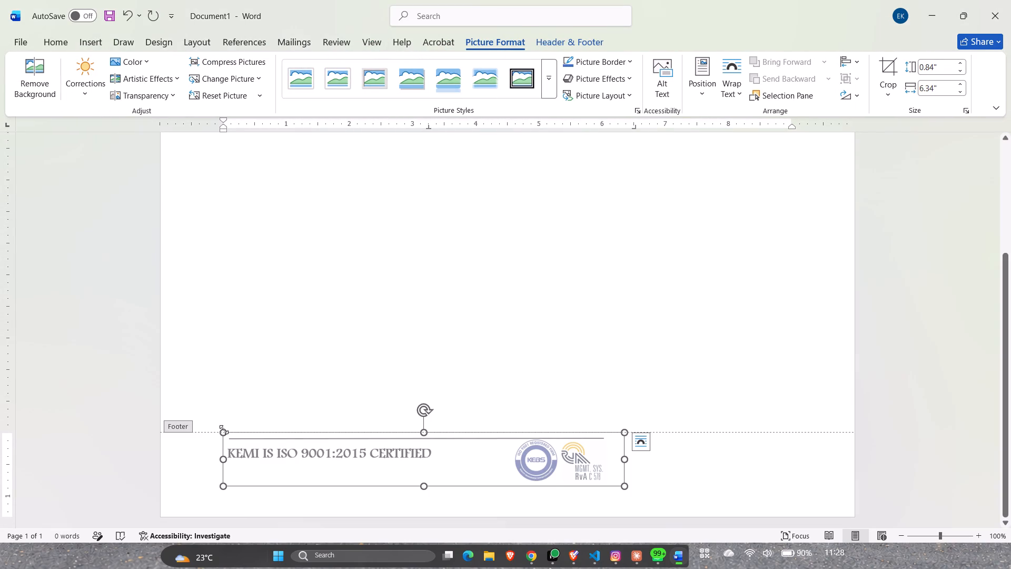
# Shrink the footer picture proportionally to about 4.8 inches wide, centre it, and return to the document body.
pyautogui.moveTo(224, 431); pyautogui.dragTo(256, 472)
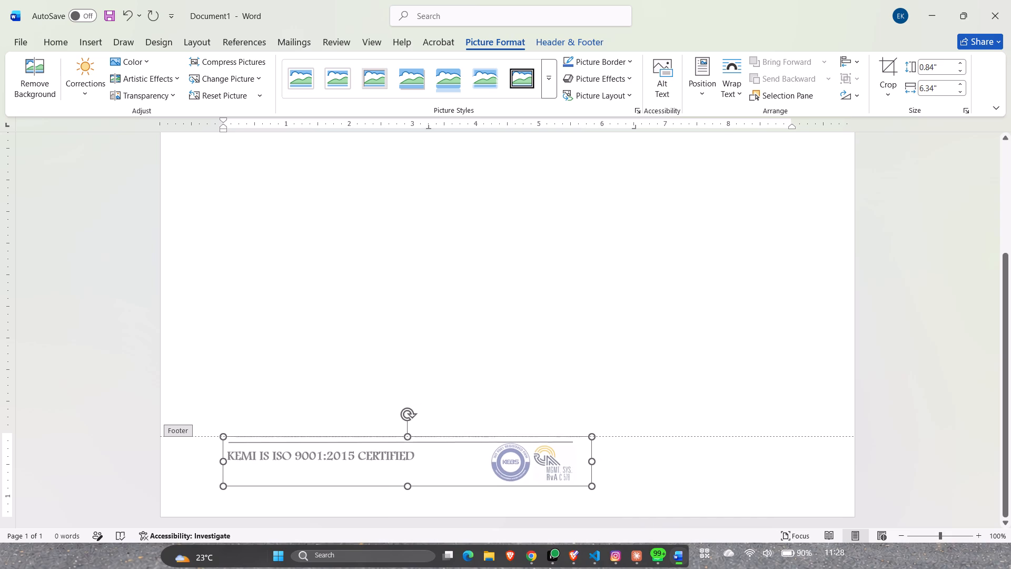
pyautogui.moveTo(256, 472); pyautogui.dragTo(318, 480)
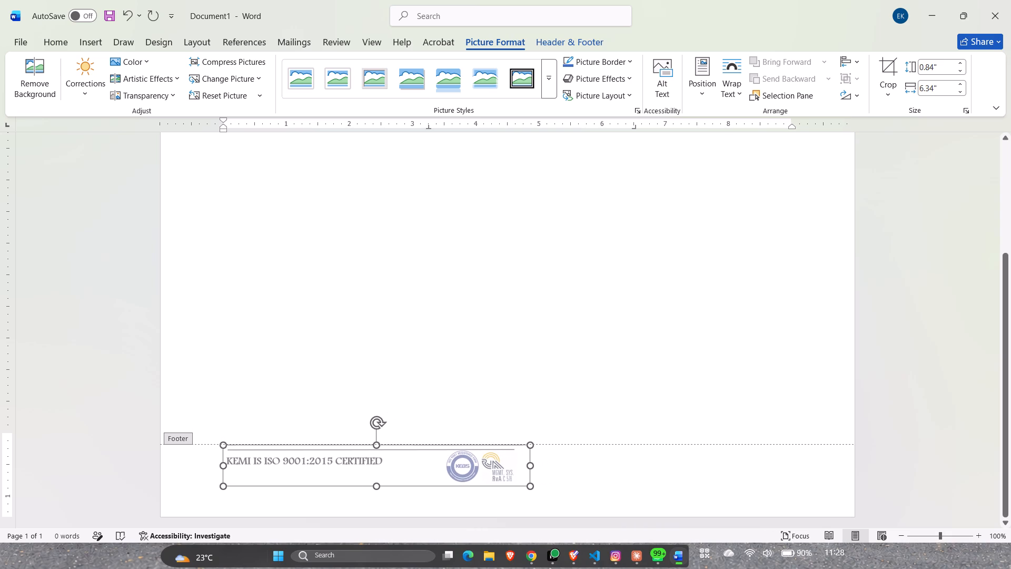
pyautogui.moveTo(318, 480); pyautogui.dragTo(323, 481)
pyautogui.click(69, 45)
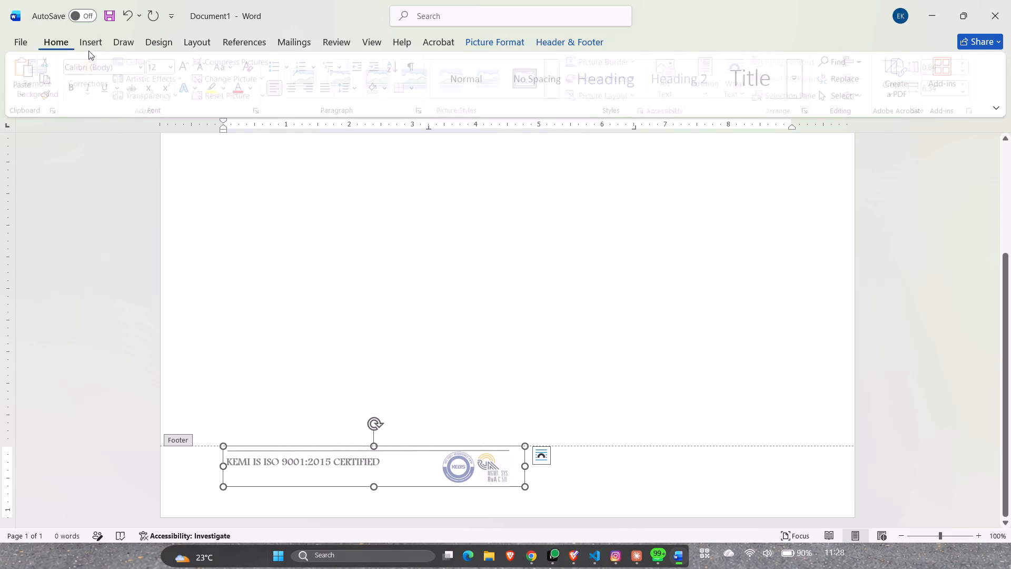
pyautogui.click(299, 91)
pyautogui.doubleClick(504, 294)
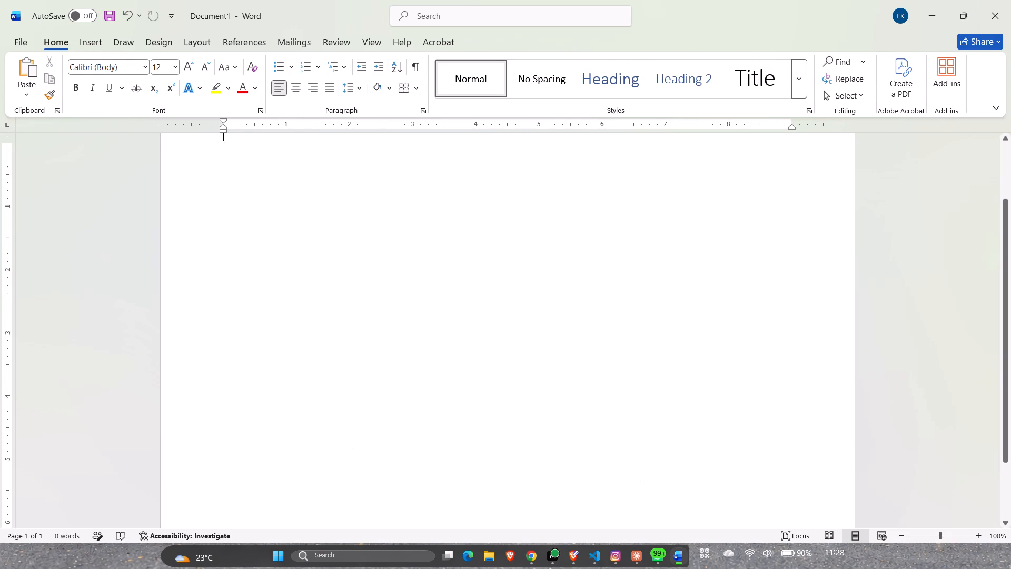
# Enter the placeholder text "gfdhgkjl;" on the first body line and start a new paragraph below it.
pyautogui.scroll(1, 469, 368)
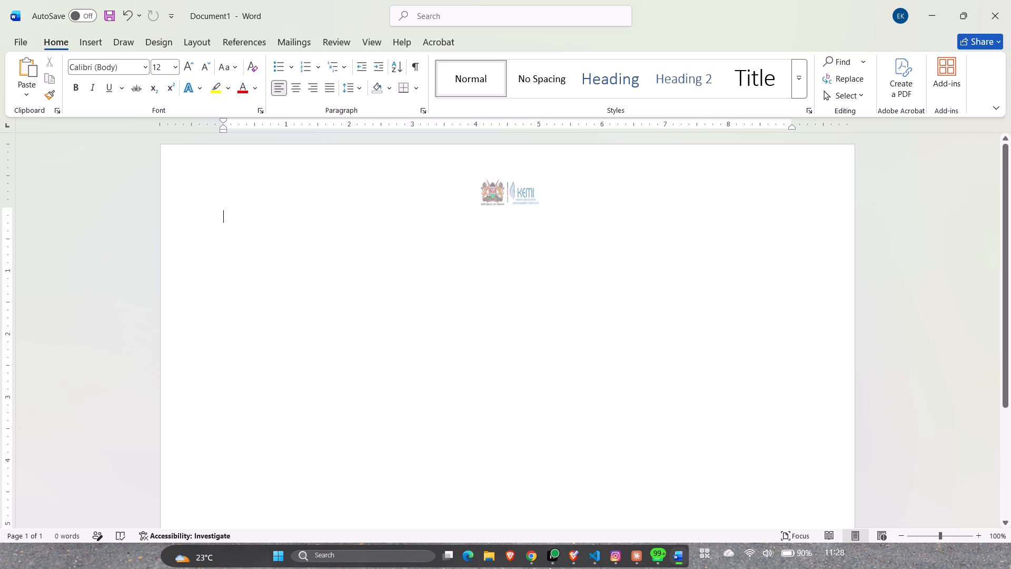
pyautogui.write('gfdhgkjl;')
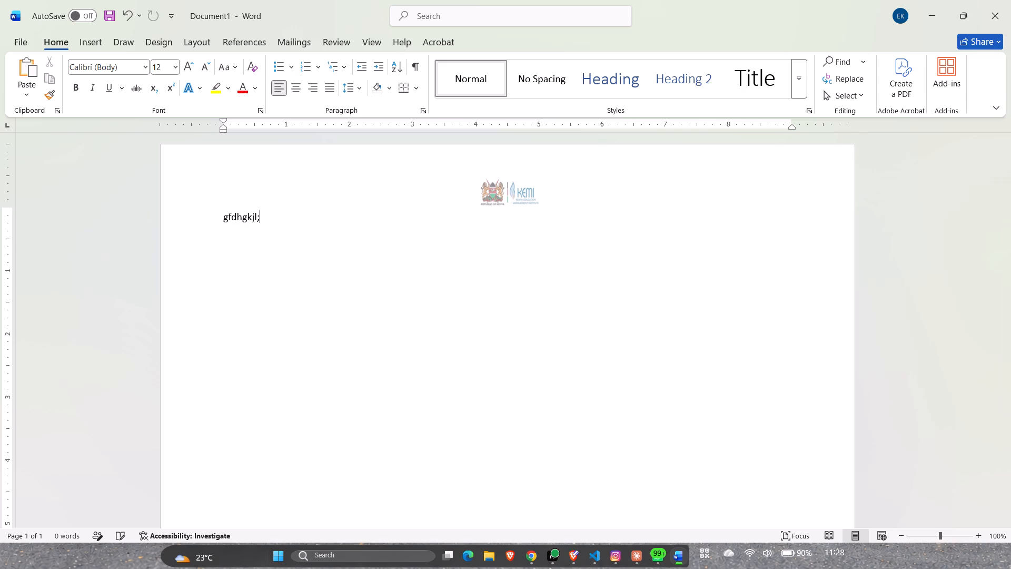
pyautogui.press('Return')
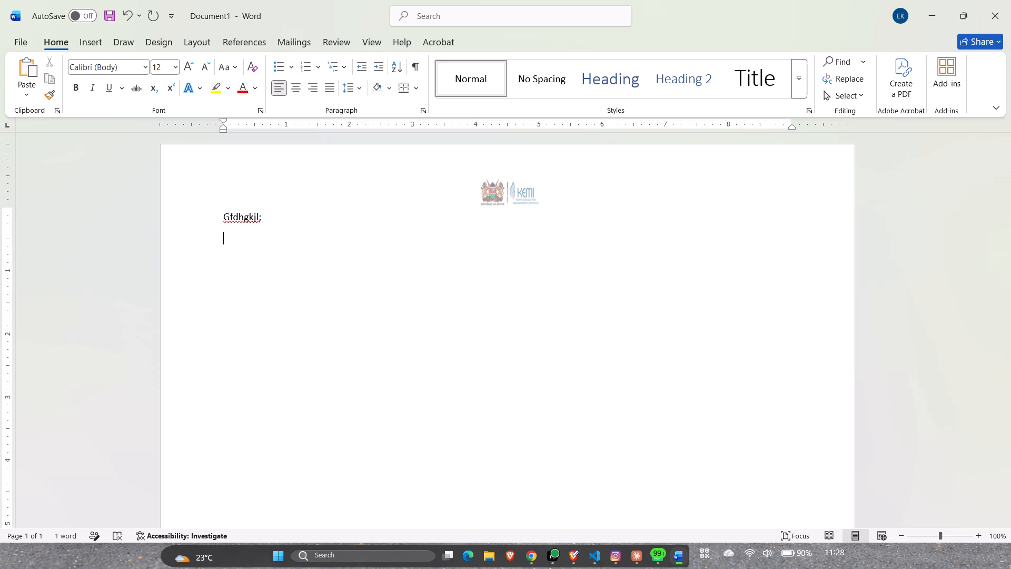
# Insert a table with 9 columns and 21 rows below the placeholder text.
pyautogui.click(97, 41)
pyautogui.click(104, 91)
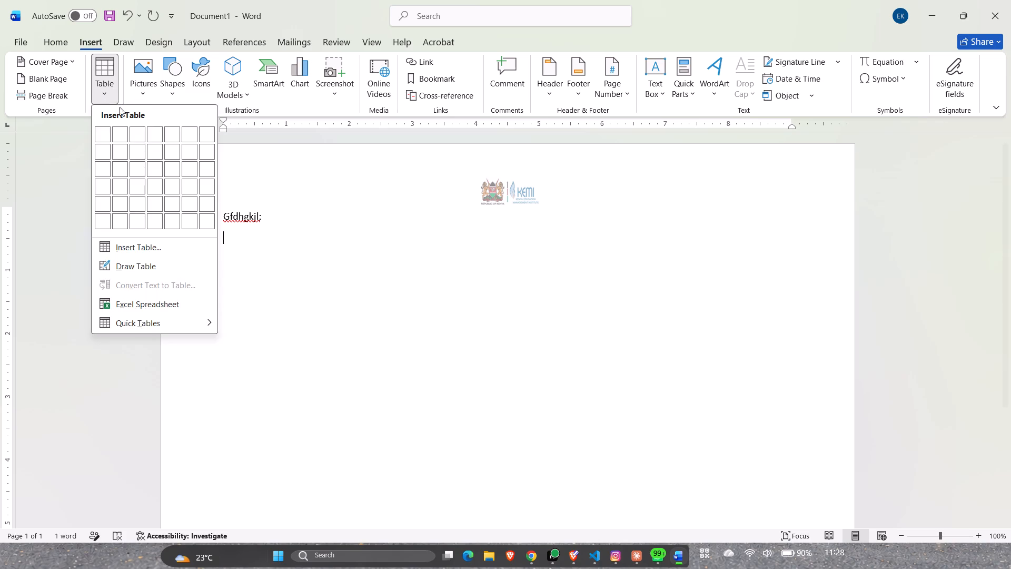
pyautogui.click(161, 250)
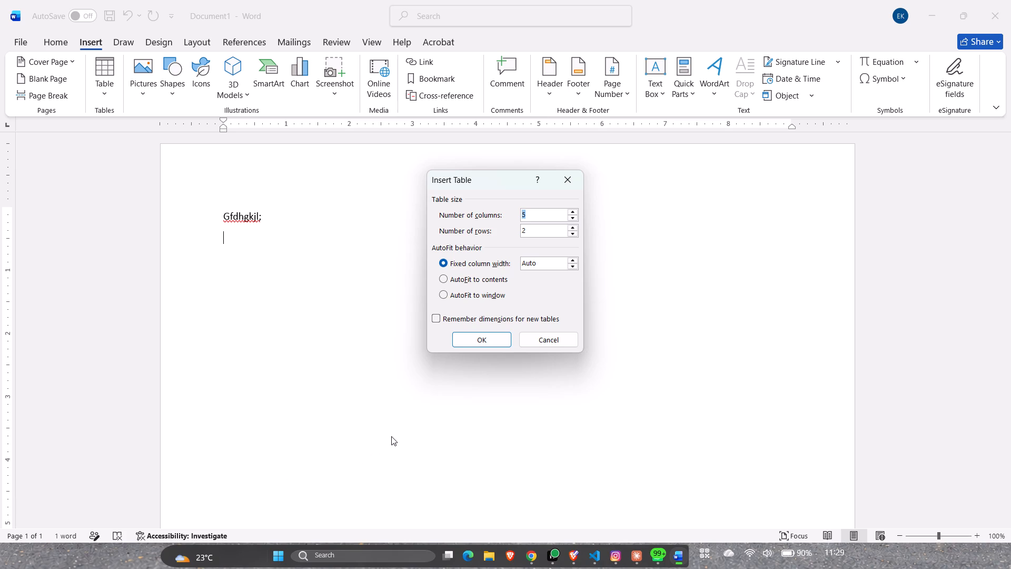
pyautogui.press('9')
pyautogui.click(533, 232)
pyautogui.press('1')
pyautogui.click(483, 339)
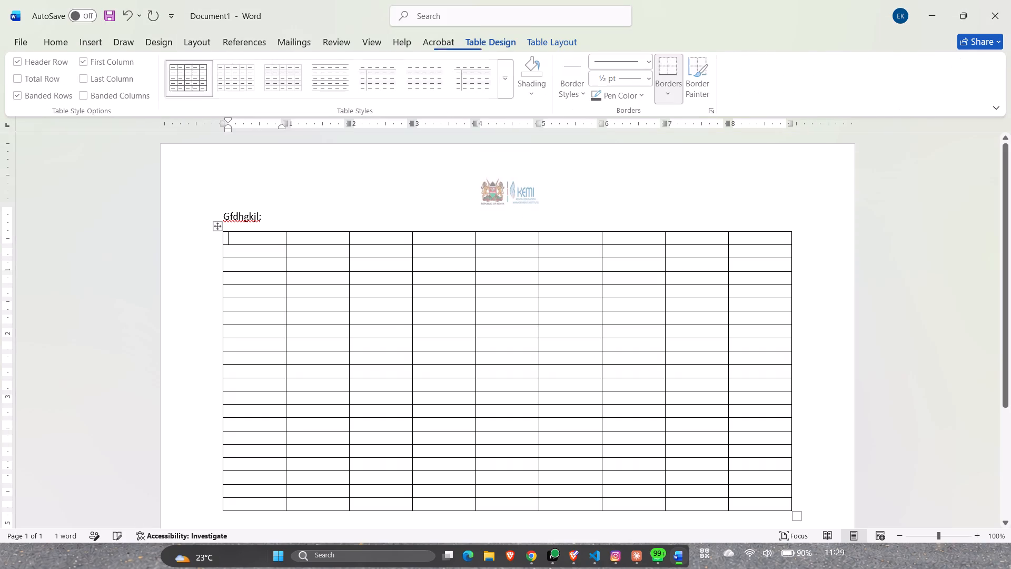
pyautogui.scroll(-3, 429, 320)
pyautogui.scroll(2, 429, 320)
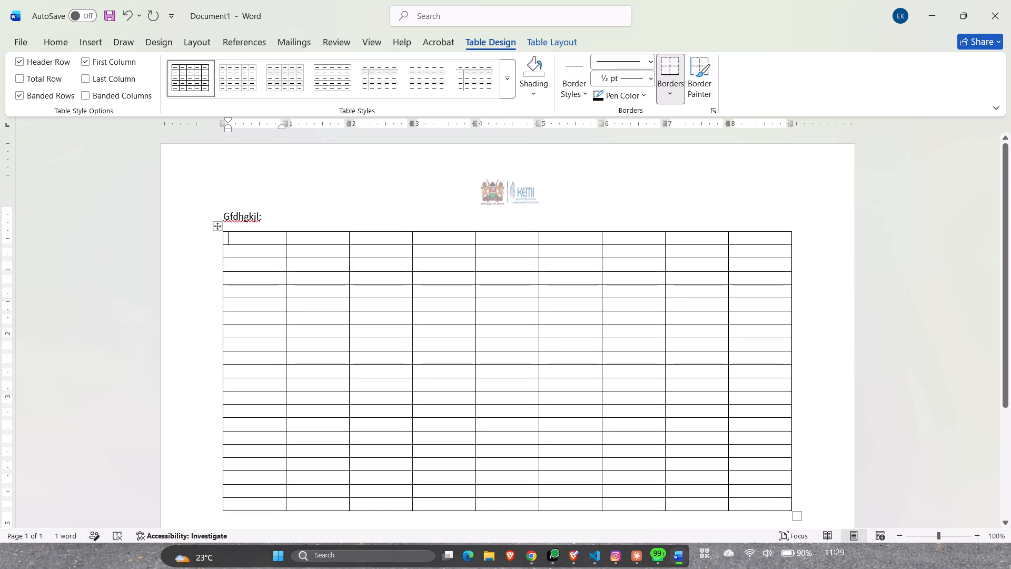
# Enlarge the whole table to about 9.7 inches wide, with taller rows reaching down to just above the footer.
pyautogui.scroll(-1, 596, 438)
pyautogui.moveTo(795, 433); pyautogui.dragTo(827, 524)
pyautogui.scroll(-2, 720, 450)
pyautogui.scroll(-2, 661, 388)
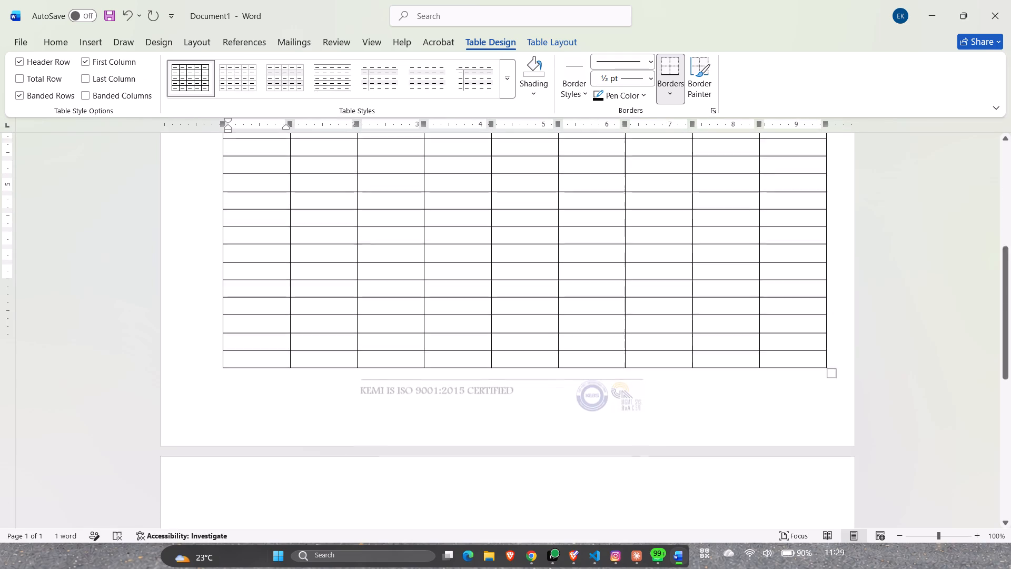
pyautogui.scroll(-1, 661, 388)
pyautogui.scroll(2, 661, 388)
pyautogui.click(676, 273)
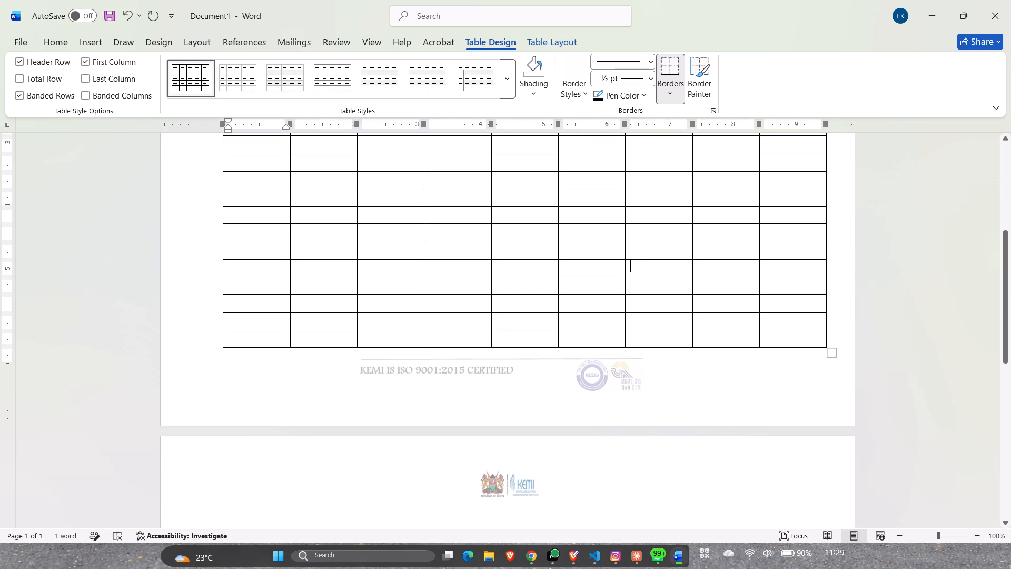
pyautogui.moveTo(832, 355); pyautogui.dragTo(836, 348)
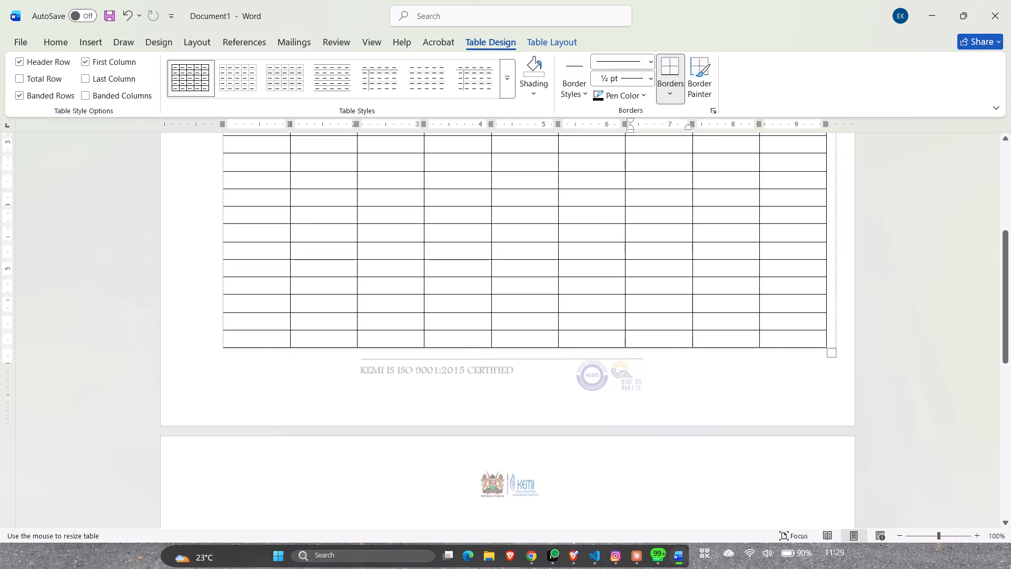
pyautogui.moveTo(836, 348); pyautogui.dragTo(837, 348)
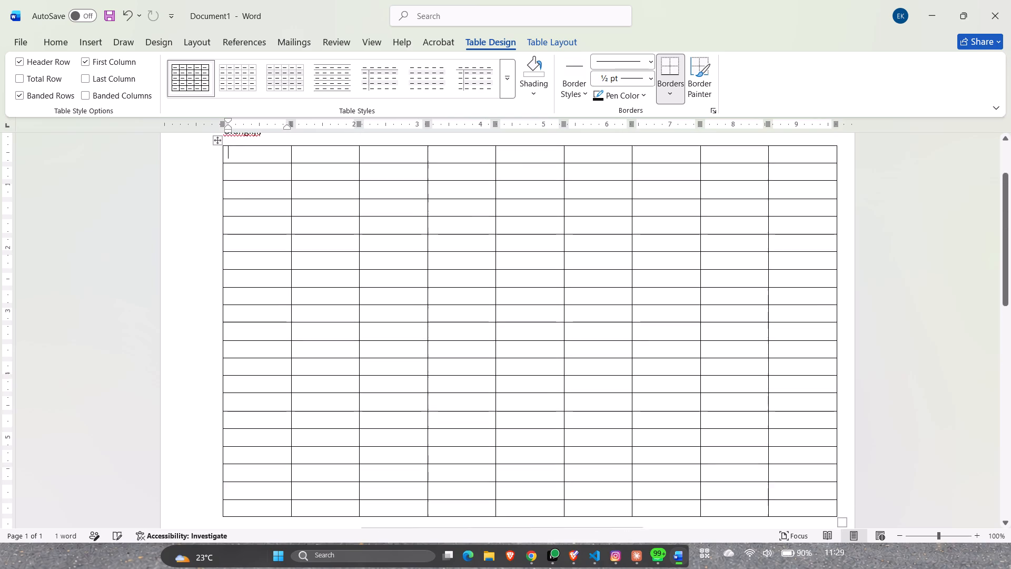
# Select the whole table and centre it horizontally on the page.
pyautogui.scroll(2, 597, 368)
pyautogui.click(216, 223)
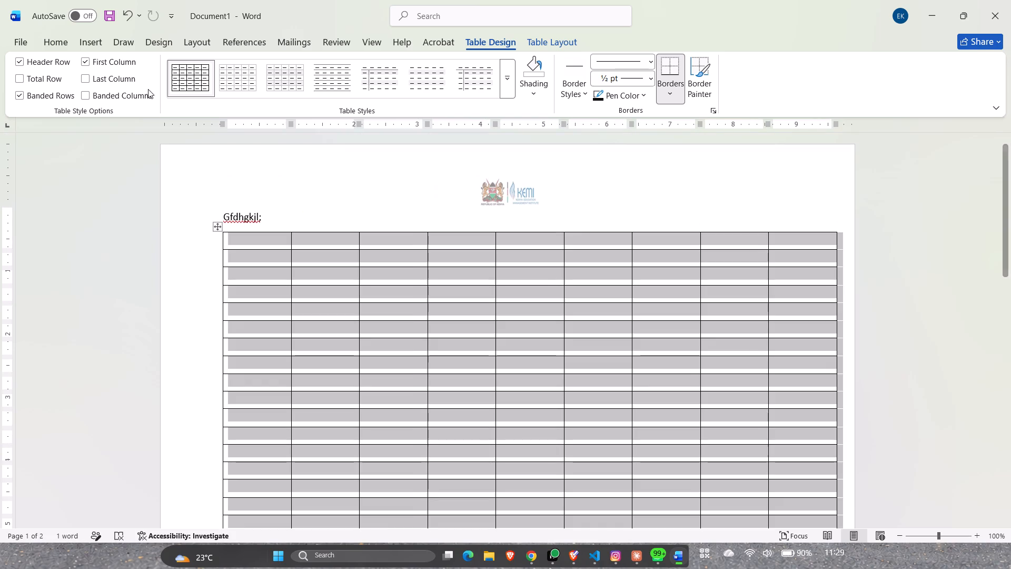
pyautogui.click(48, 44)
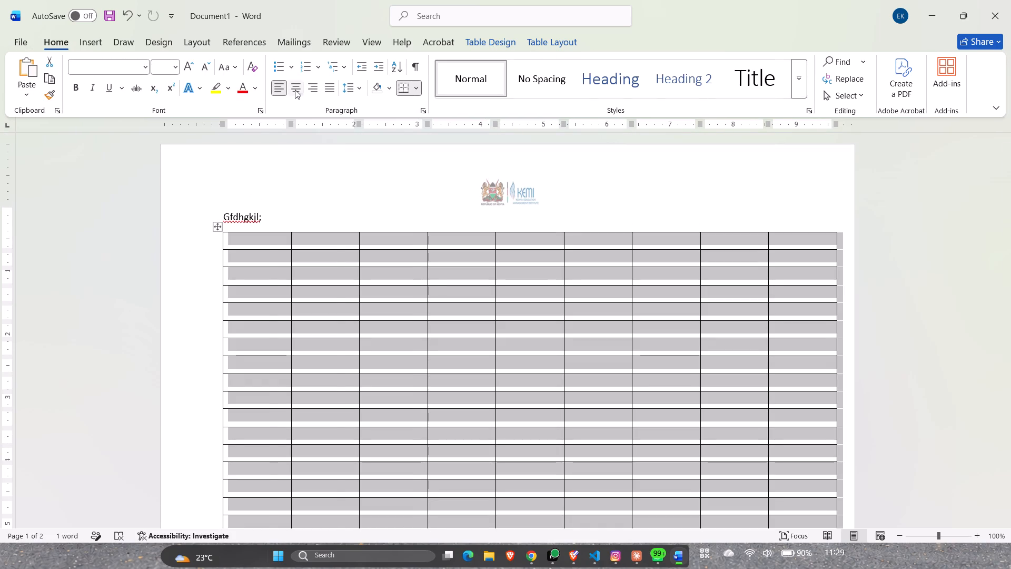
pyautogui.click(295, 90)
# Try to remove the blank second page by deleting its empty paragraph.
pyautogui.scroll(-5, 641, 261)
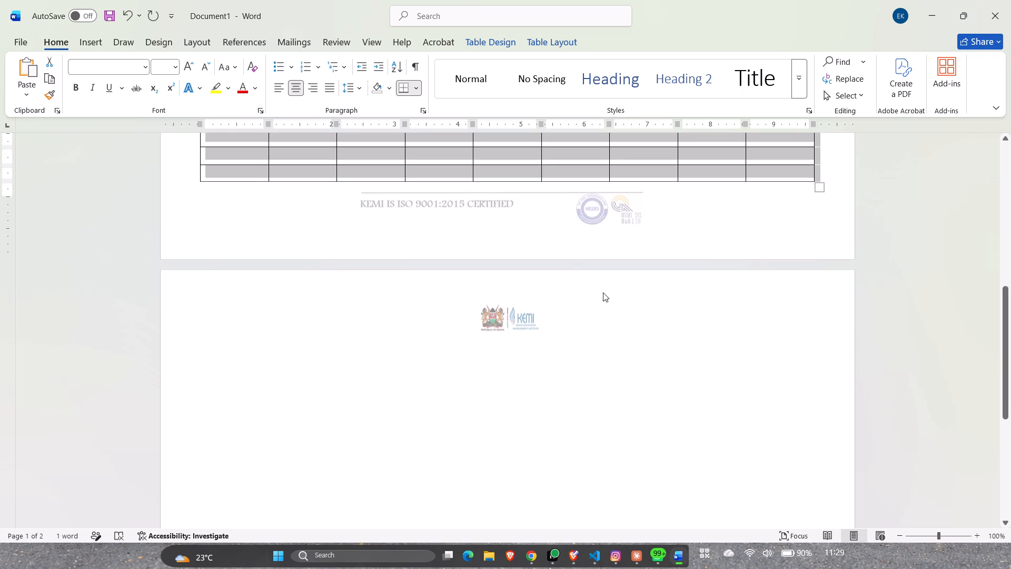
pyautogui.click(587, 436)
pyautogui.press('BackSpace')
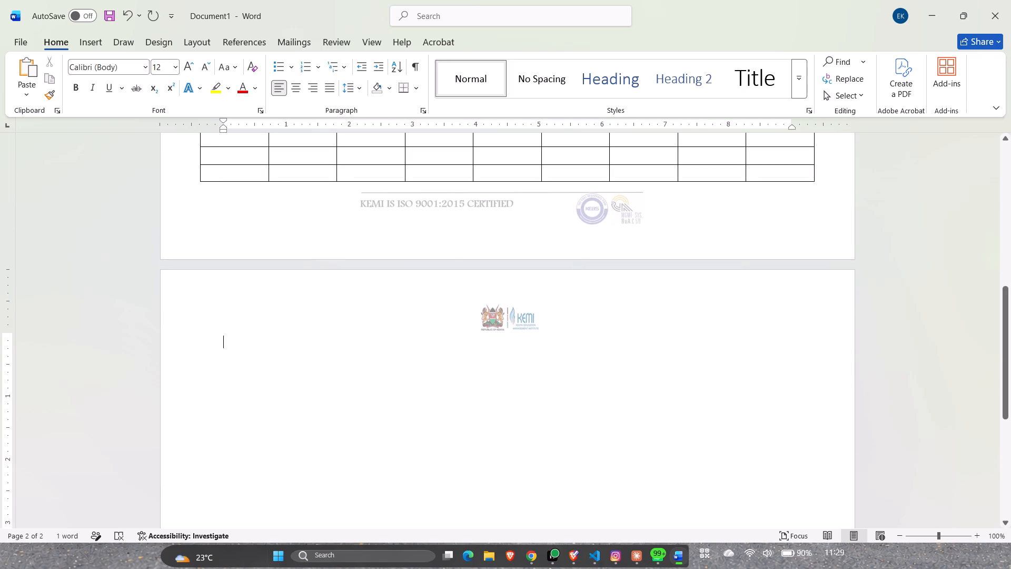
# Slightly reduce the overall height of the table by resizing it from its lower corner.
pyautogui.scroll(2, 439, 152)
pyautogui.click(537, 282)
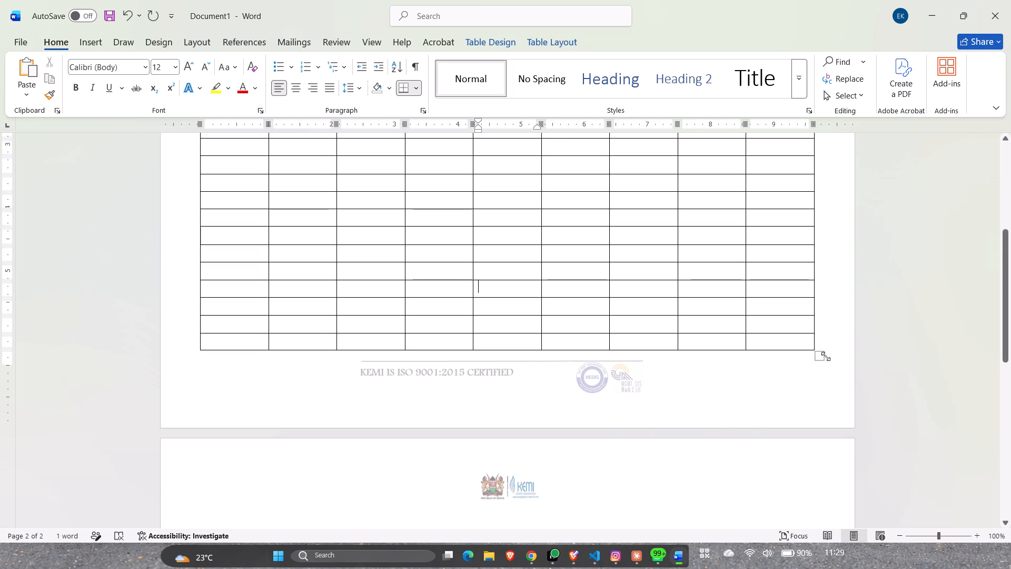
pyautogui.moveTo(819, 355); pyautogui.dragTo(819, 344)
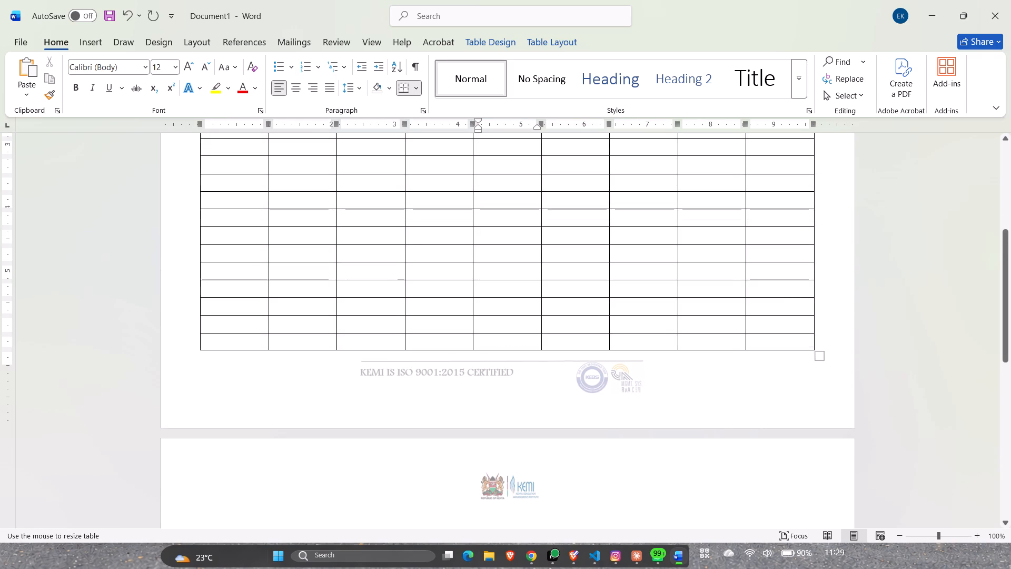
pyautogui.scroll(-3, 530, 389)
pyautogui.scroll(4, 524, 390)
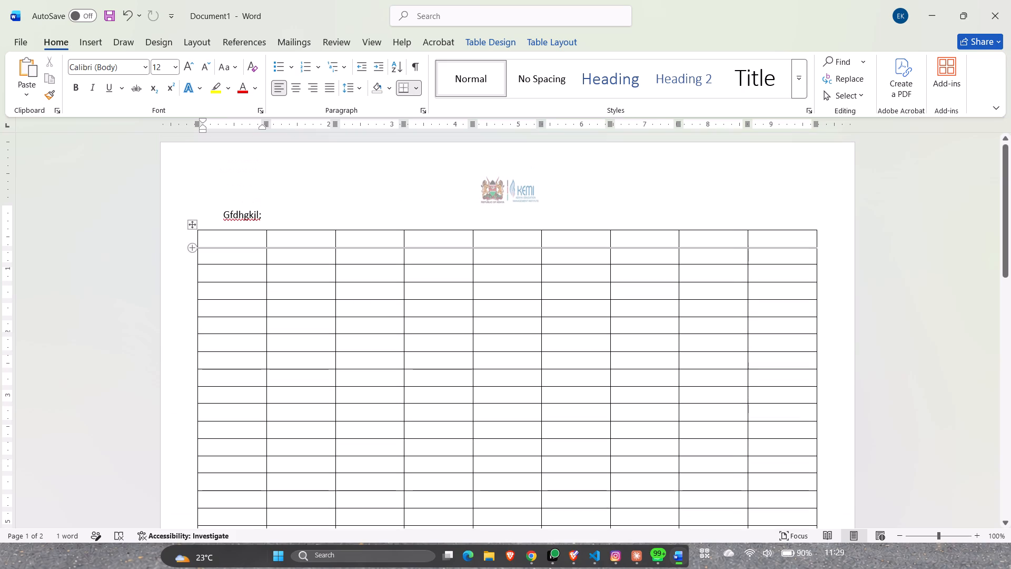
# Narrow the table's first column to about 0.8 inches.
pyautogui.moveTo(266, 123); pyautogui.dragTo(239, 132)
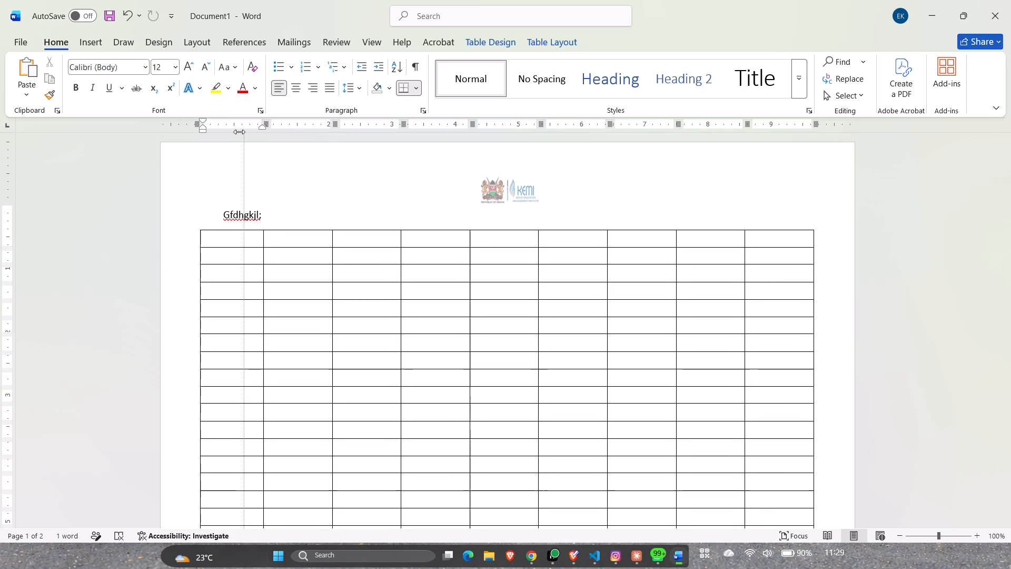
pyautogui.moveTo(239, 132); pyautogui.dragTo(238, 132)
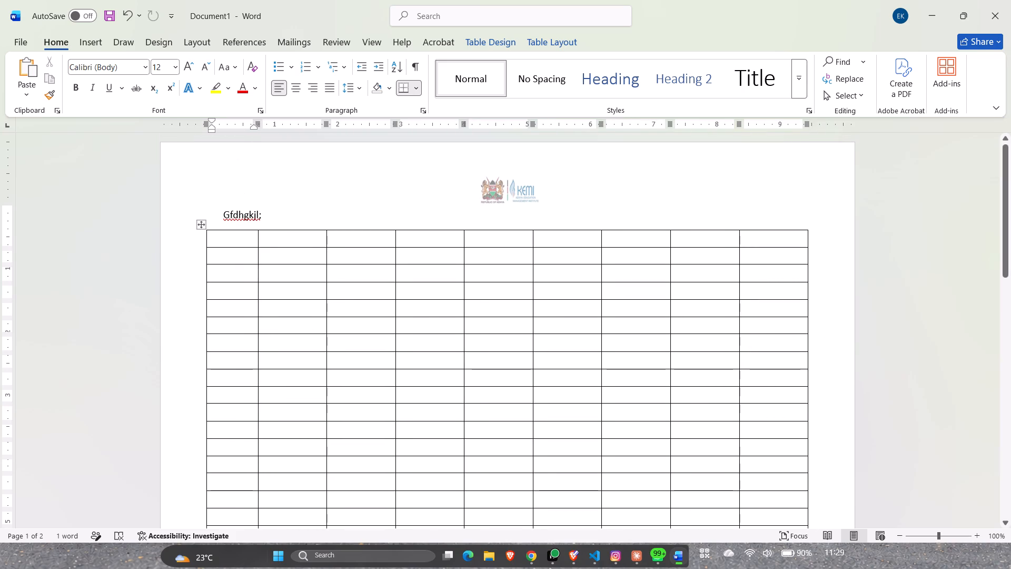
# Enter the headings S/NO, NAME and GENDER in the first three cells of the table's top row.
pyautogui.press('s')
pyautogui.press('BackSpace')
pyautogui.write('S/NO')
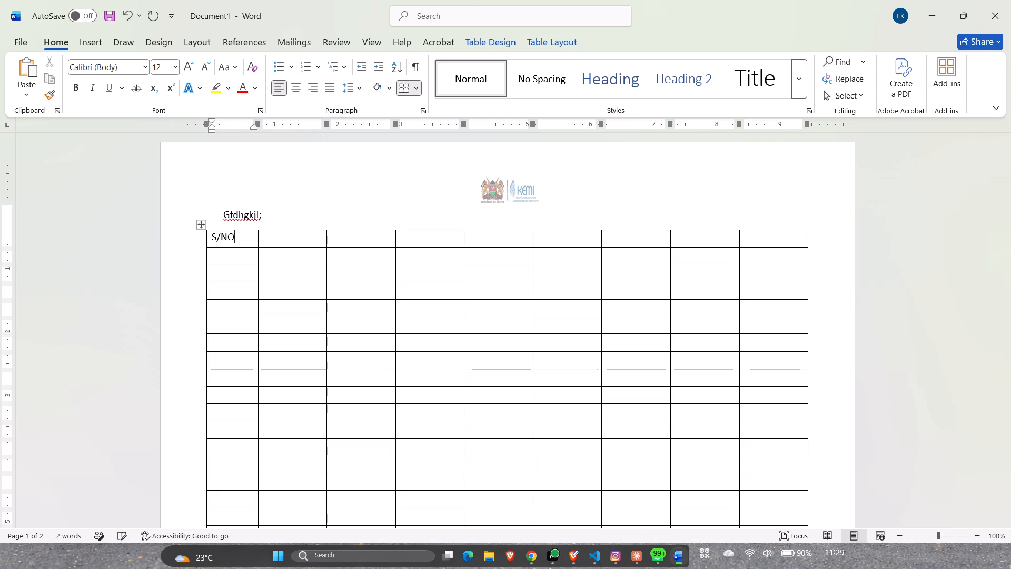
pyautogui.press('Right')
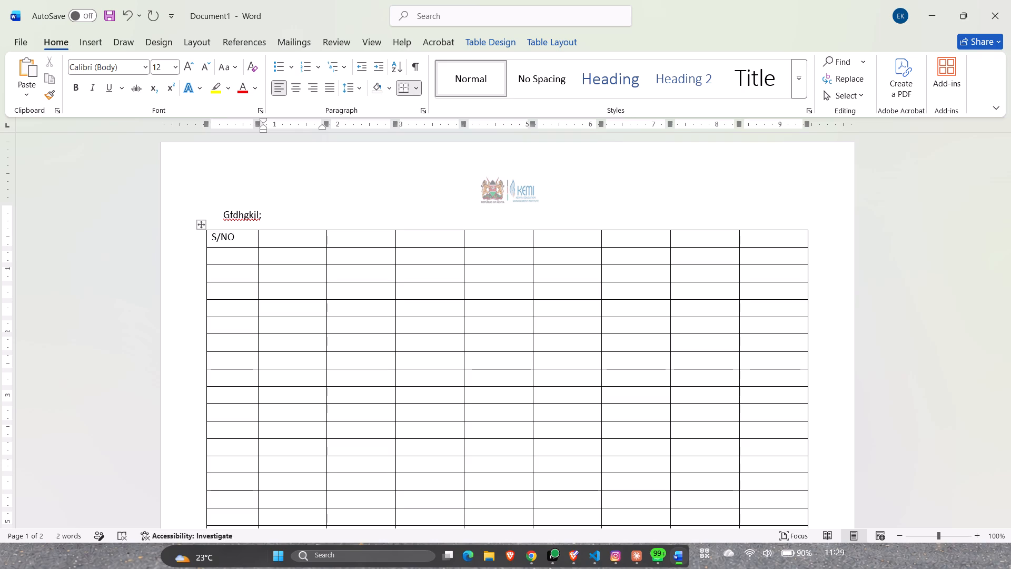
pyautogui.write('NAME')
pyautogui.press('Right')
pyautogui.write('GENF')
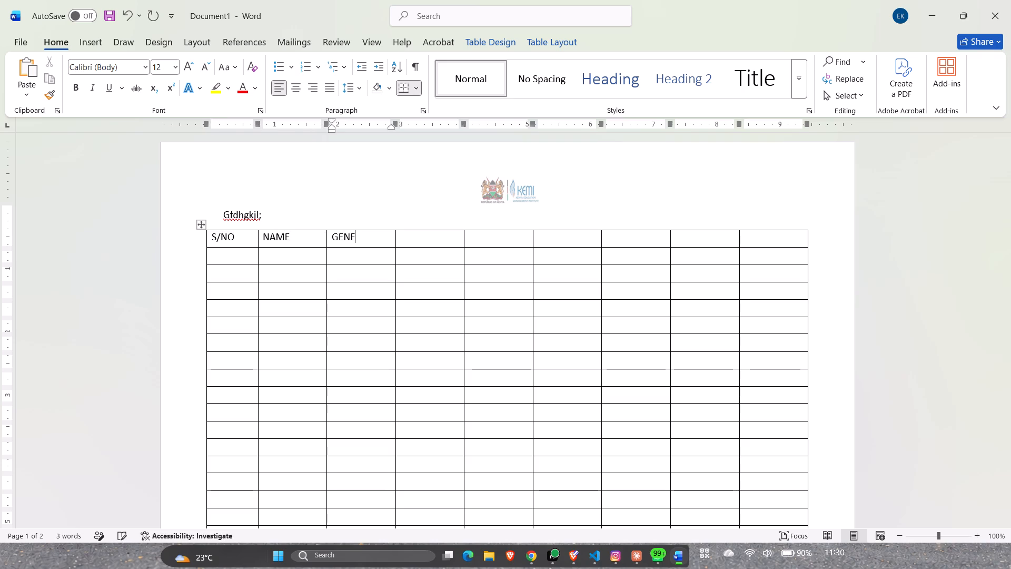
pyautogui.press('BackSpace')
pyautogui.write('DER')
pyautogui.press('Right')
# Insert a new row above the table's second row, directly beneath the heading row.
pyautogui.click(177, 261)
pyautogui.rightClick(177, 261)
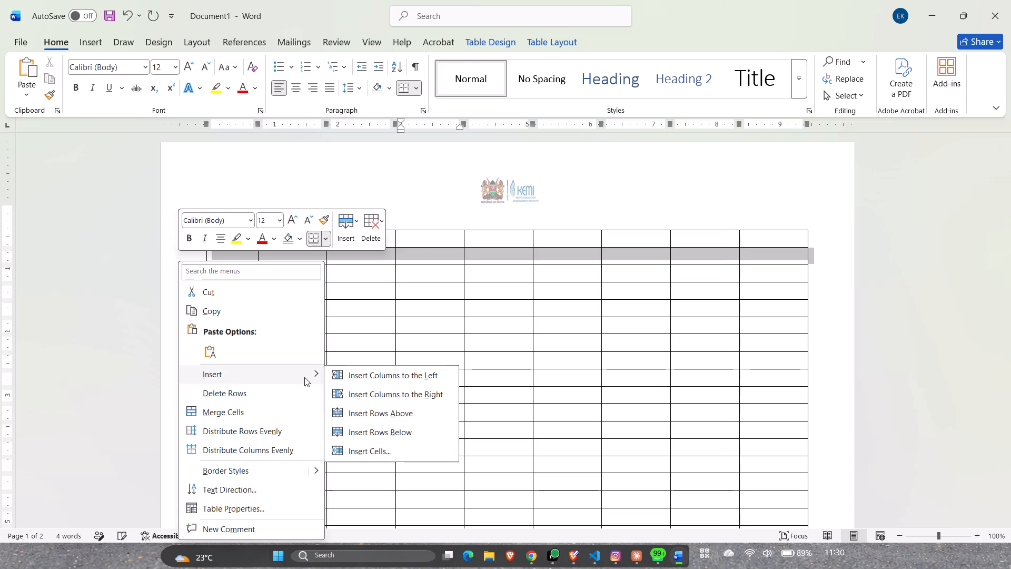
pyautogui.click(410, 418)
pyautogui.scroll(-4, 435, 407)
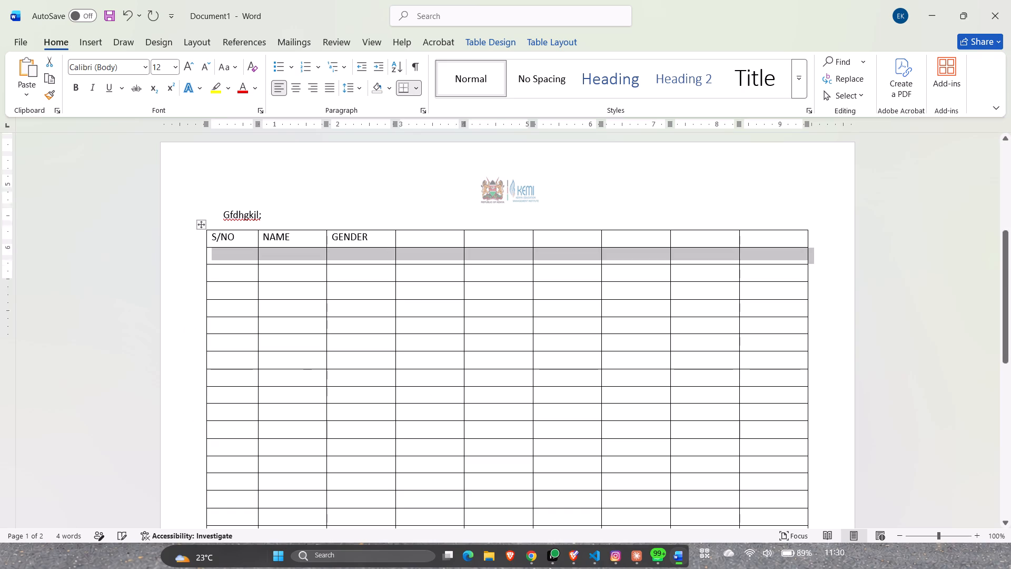
pyautogui.scroll(-1, 435, 408)
pyautogui.scroll(9, 434, 407)
pyautogui.click(437, 191)
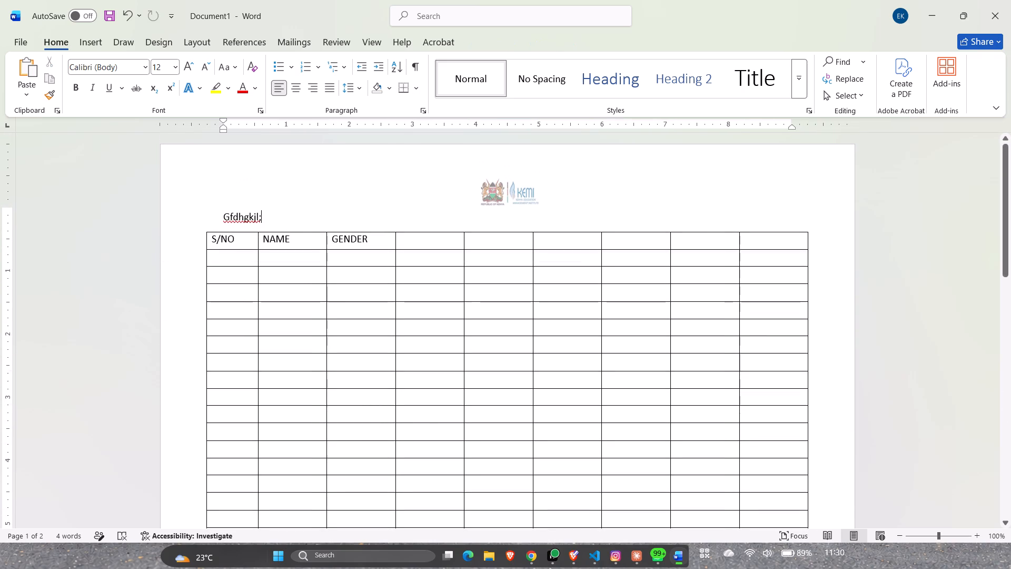
# Enter the headings PF/ID NO., ORGANIZATION and MEDIA CONSENT in the fourth to sixth cells of the heading row.
pyautogui.click(428, 241)
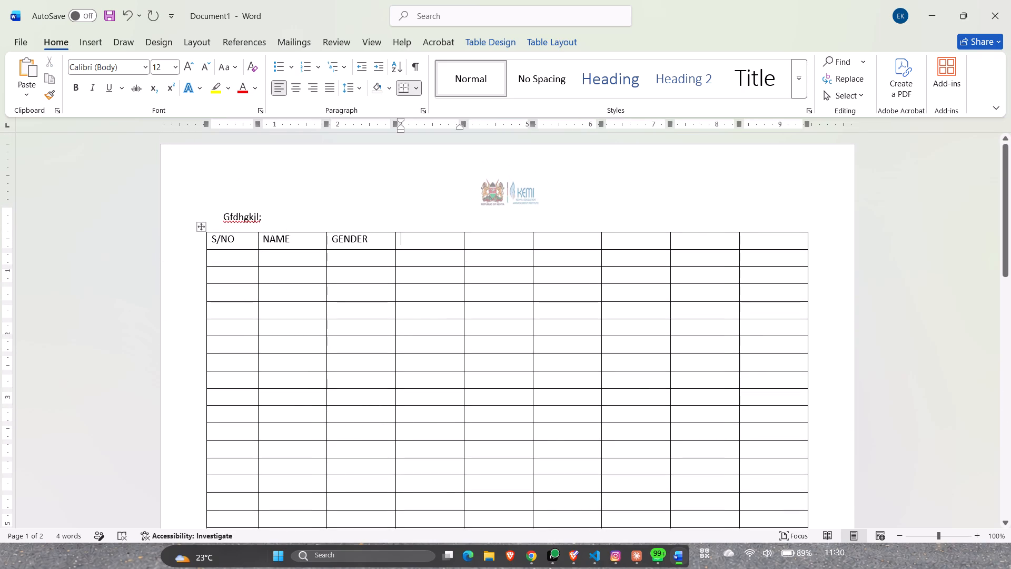
pyautogui.write('PF/ID NO.')
pyautogui.press('Right')
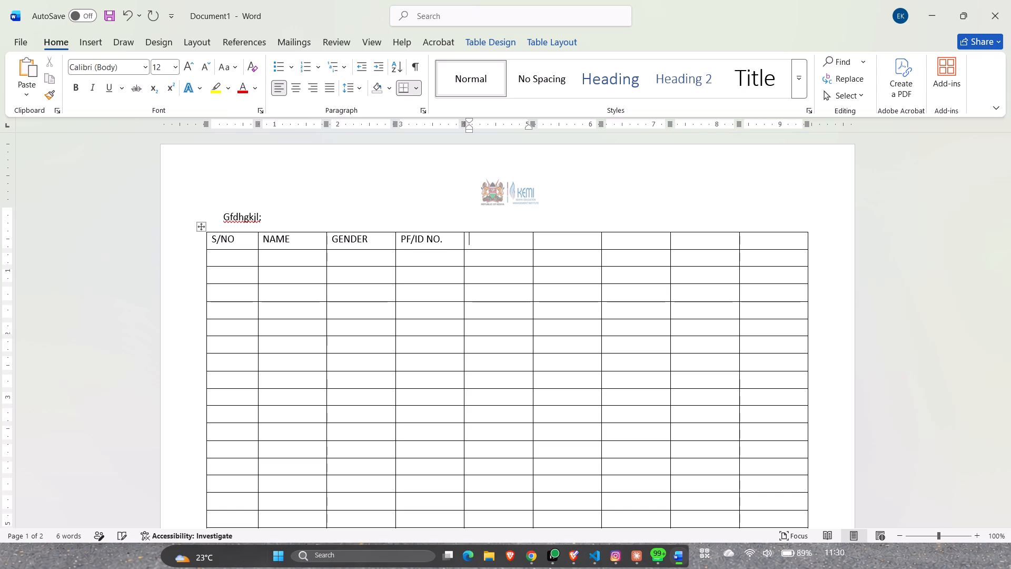
pyautogui.write('ORGA')
pyautogui.press('n')
pyautogui.write('IZATIO')
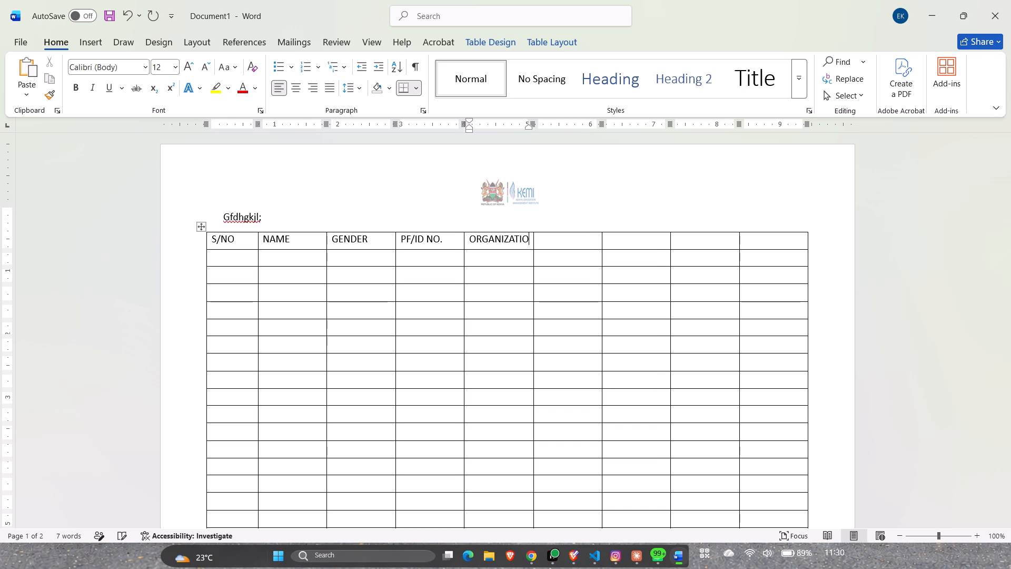
pyautogui.press('n')
pyautogui.press('Right')
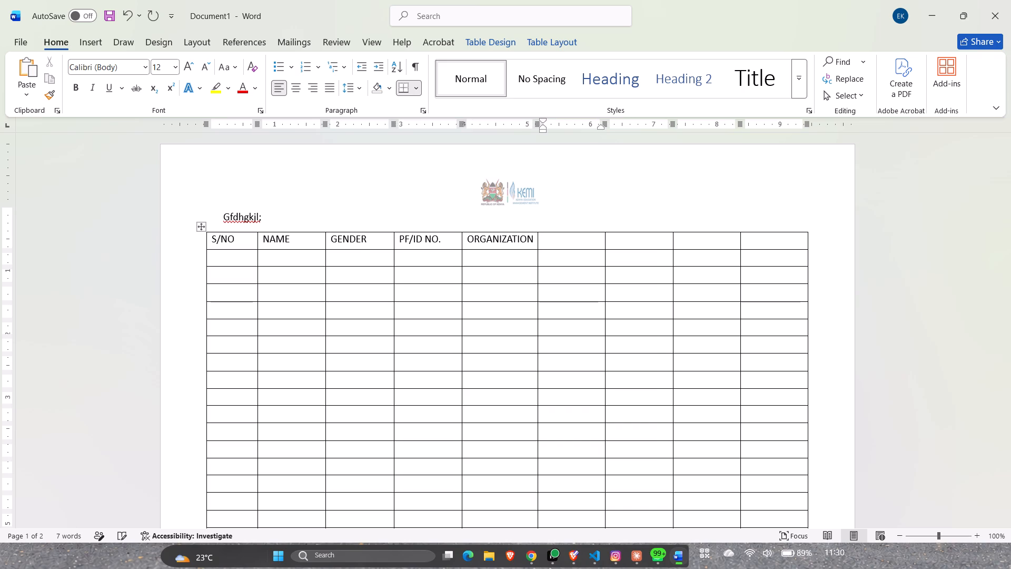
pyautogui.write('MEDIA')
pyautogui.press('space')
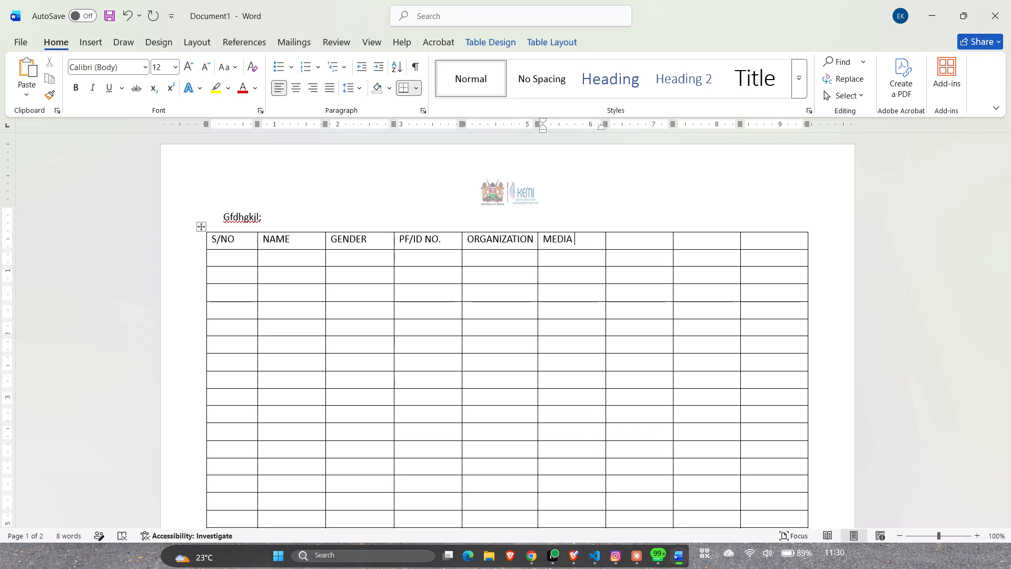
pyautogui.write('COM')
pyautogui.press('BackSpace')
pyautogui.write('NSENT')
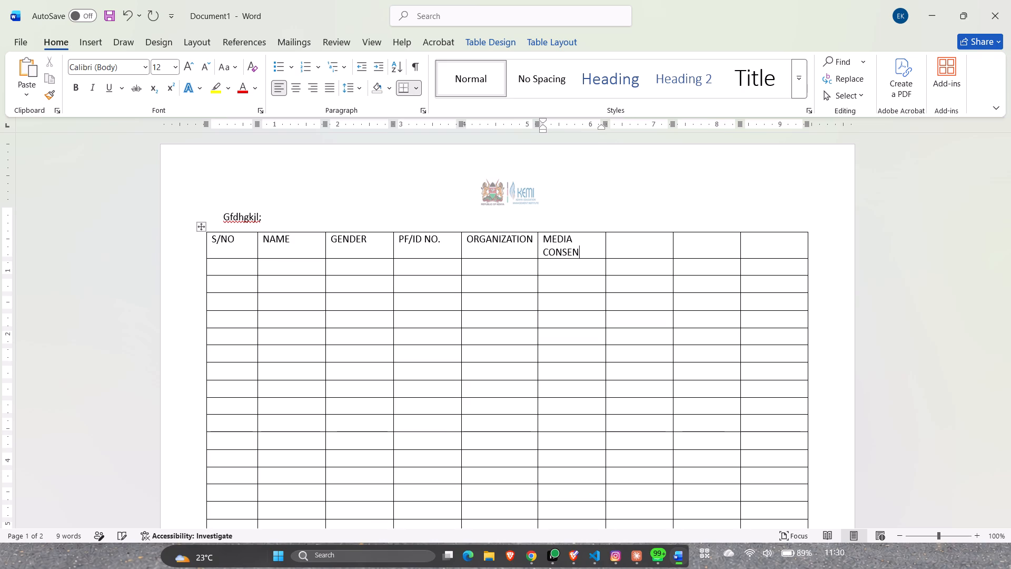
# Add YES/NO on a new line beneath MEDIA CONSENT in the heading row's sixth cell.
pyautogui.press('space')
pyautogui.press('Return')
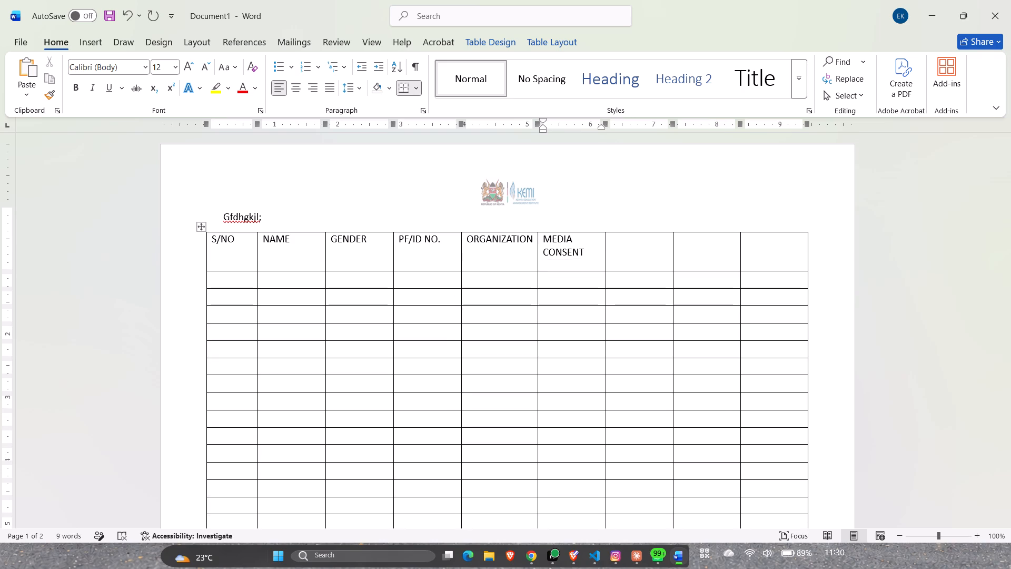
pyautogui.write('YES')
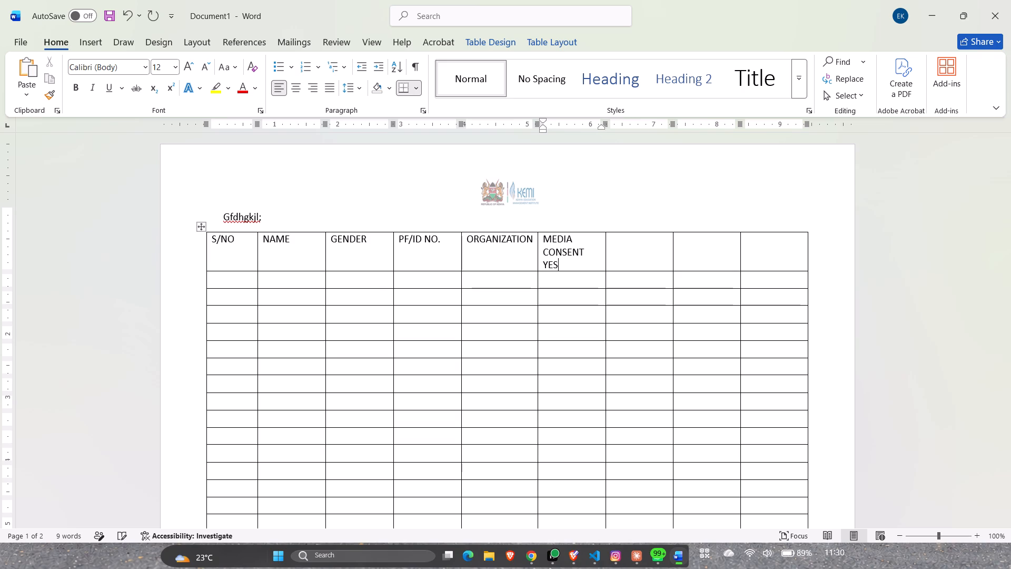
pyautogui.write('/NO')
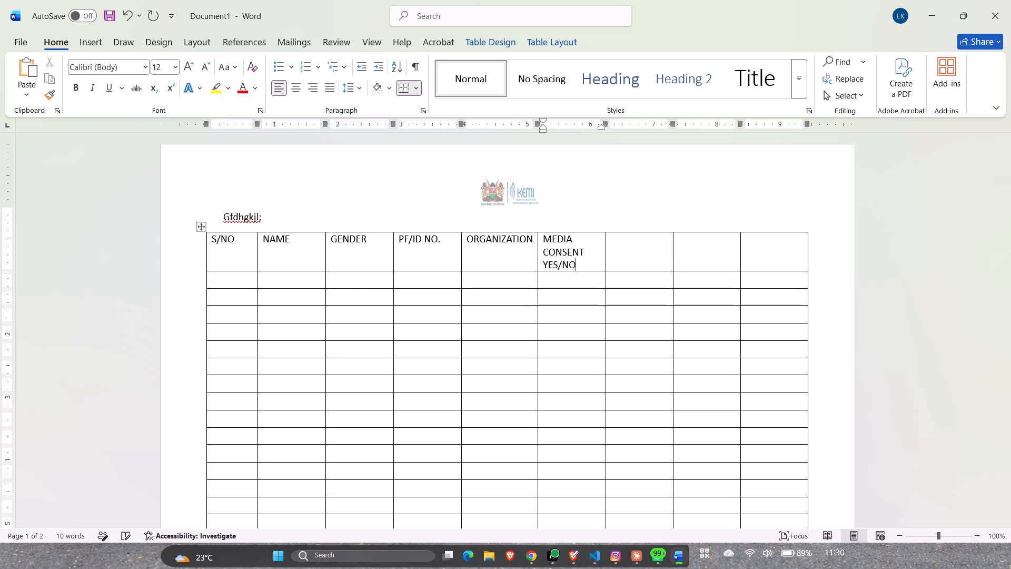
# Enter the headings TELEPHONE and SIGN in the seventh and eighth cells of the heading row.
pyautogui.click(626, 243)
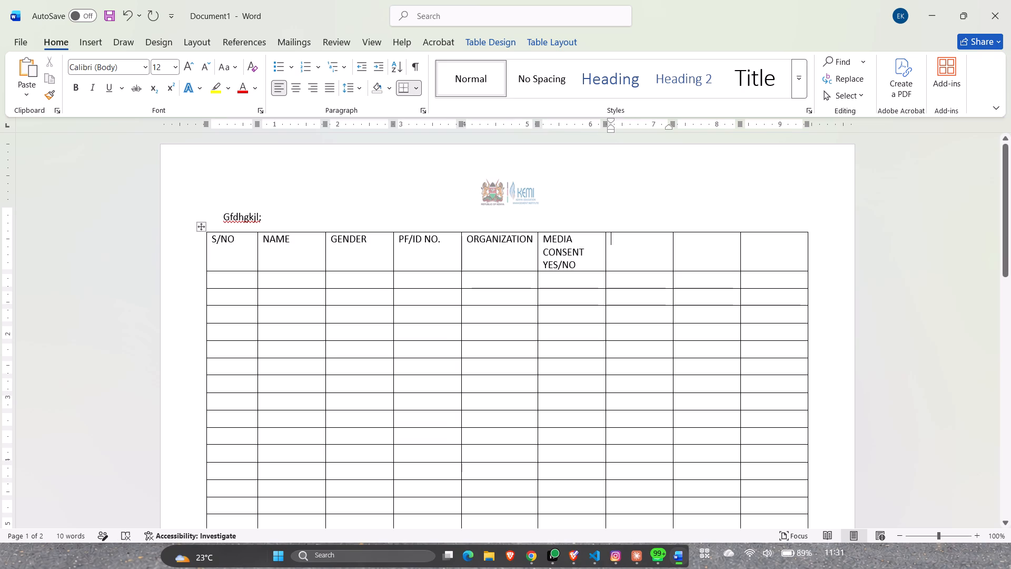
pyautogui.write('TELE')
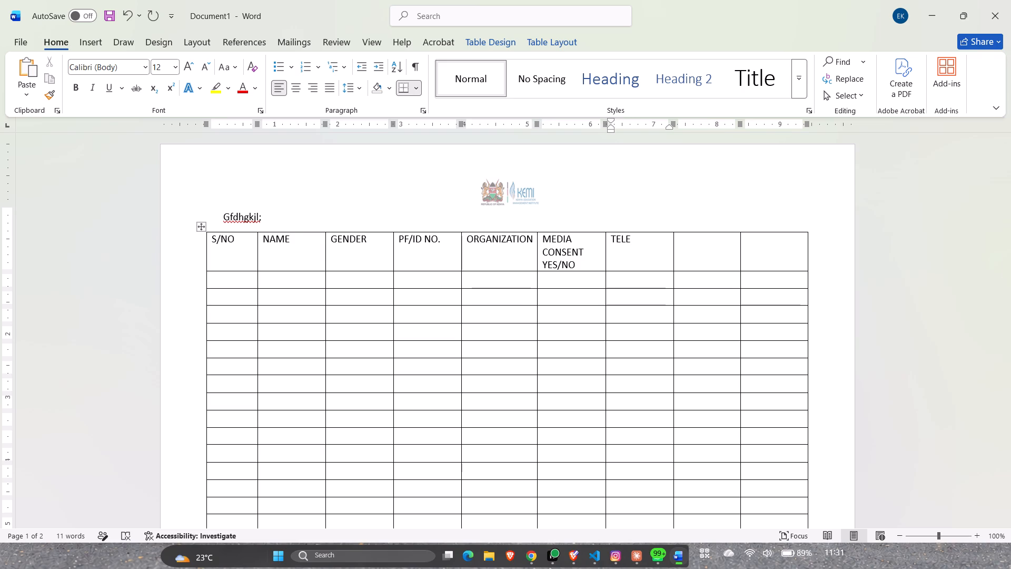
pyautogui.press('p')
pyautogui.write('HONE')
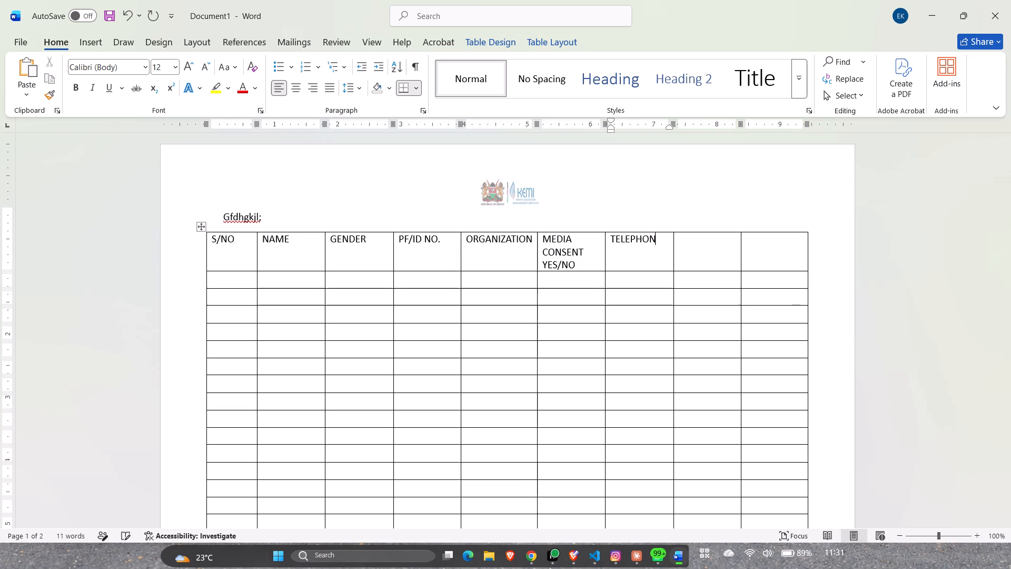
pyautogui.press('space')
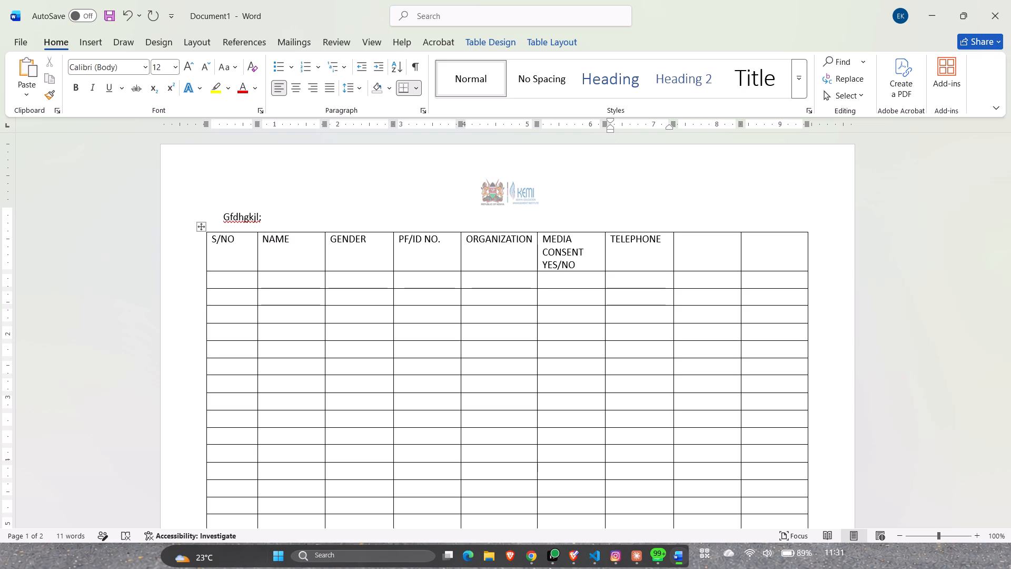
pyautogui.press('Right')
pyautogui.write('SIGN')
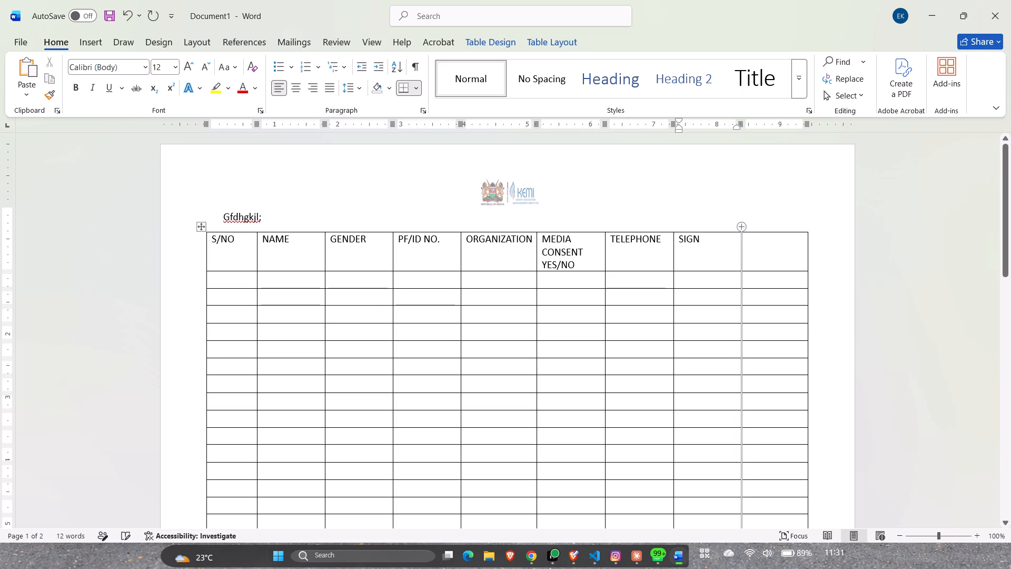
# Merge the SIGN heading cell with the empty last cell of the heading row.
pyautogui.moveTo(715, 254); pyautogui.dragTo(774, 254)
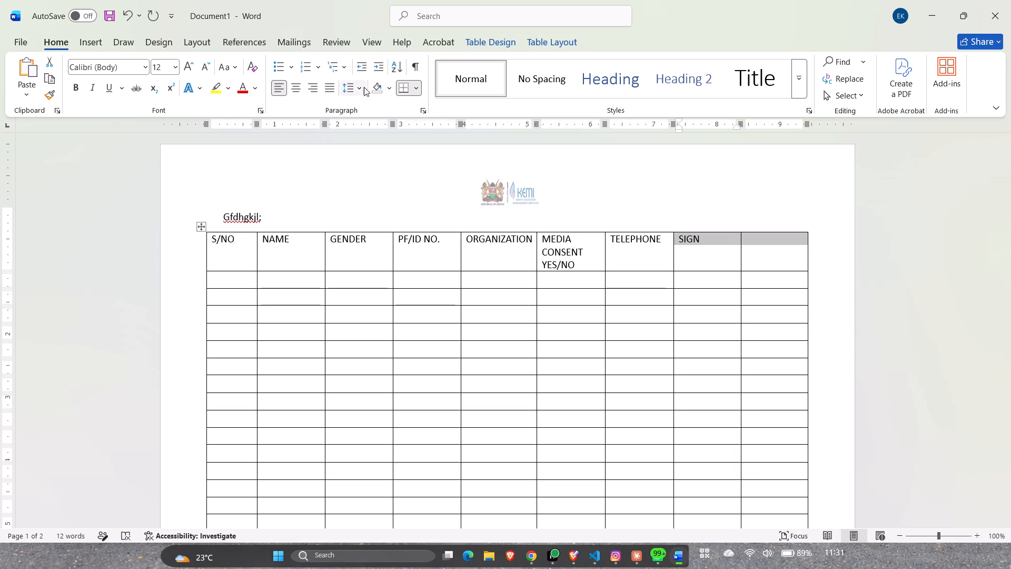
pyautogui.rightClick(729, 252)
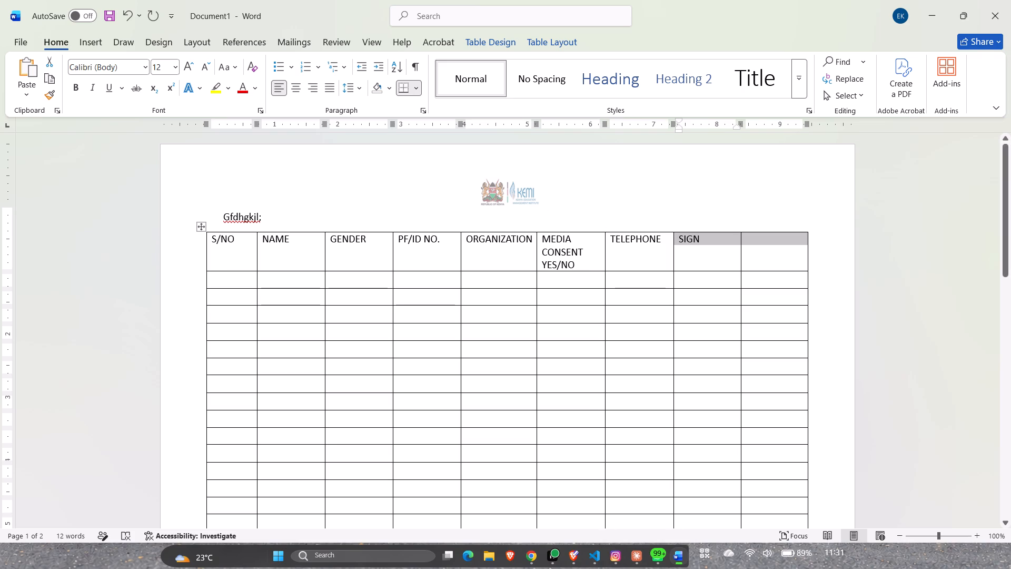
pyautogui.click(779, 403)
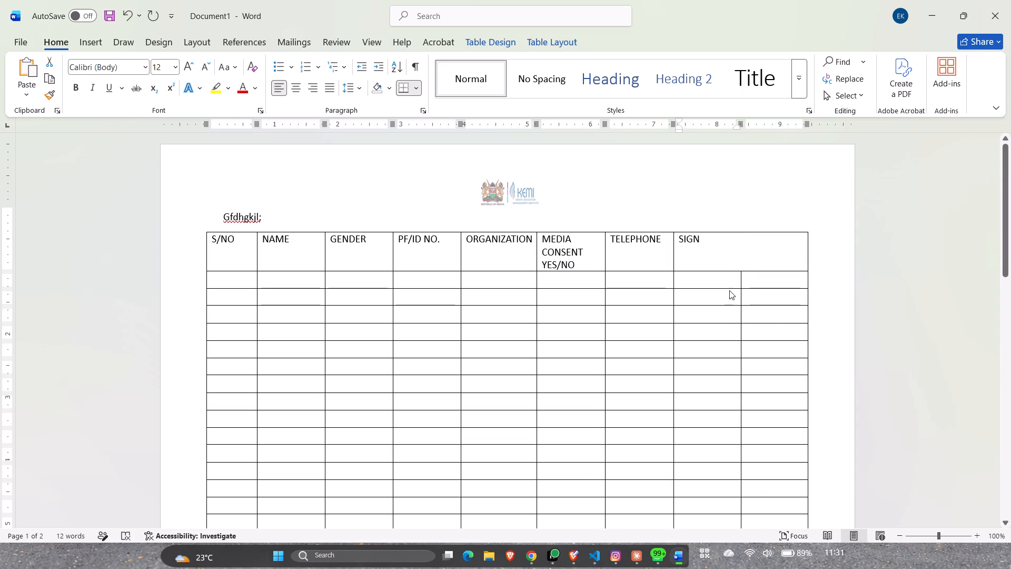
# Centre the text horizontally in every cell of the table's heading row.
pyautogui.click(296, 87)
pyautogui.click(175, 255)
pyautogui.click(294, 89)
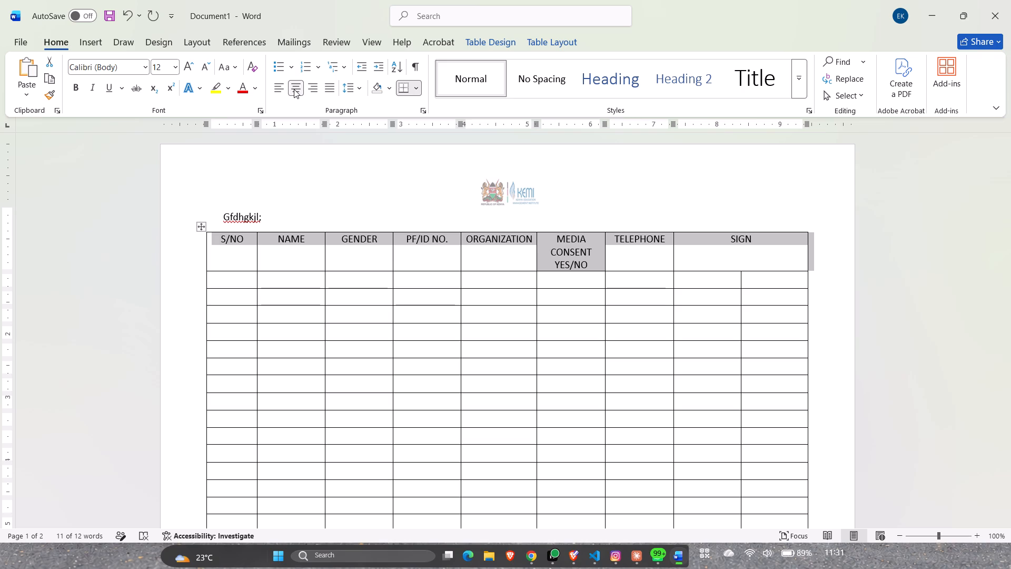
# Enter DAY 1 and DAY 2 in the two cells directly beneath the merged SIGN heading.
pyautogui.click(726, 280)
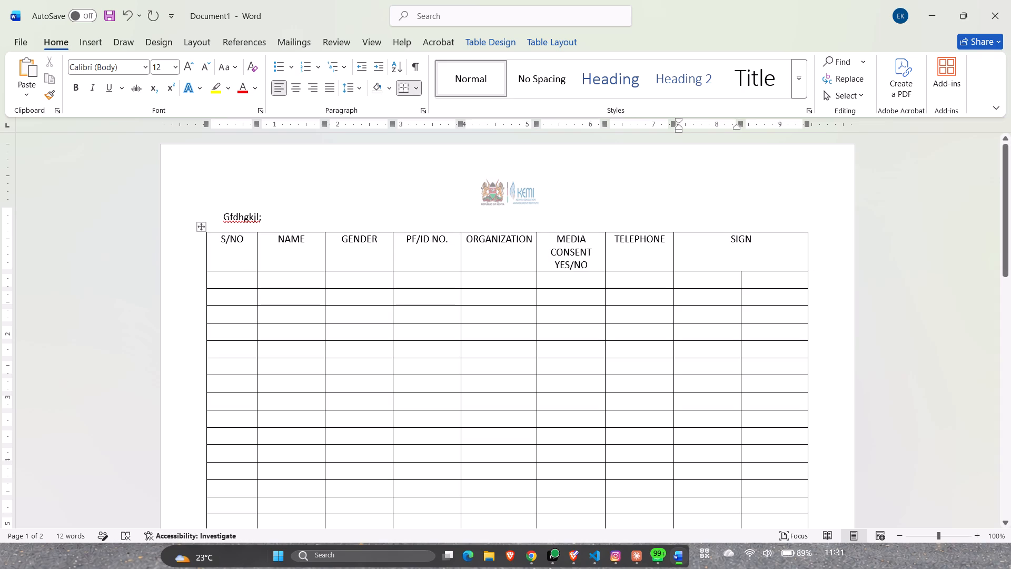
pyautogui.write('DAY')
pyautogui.press('space')
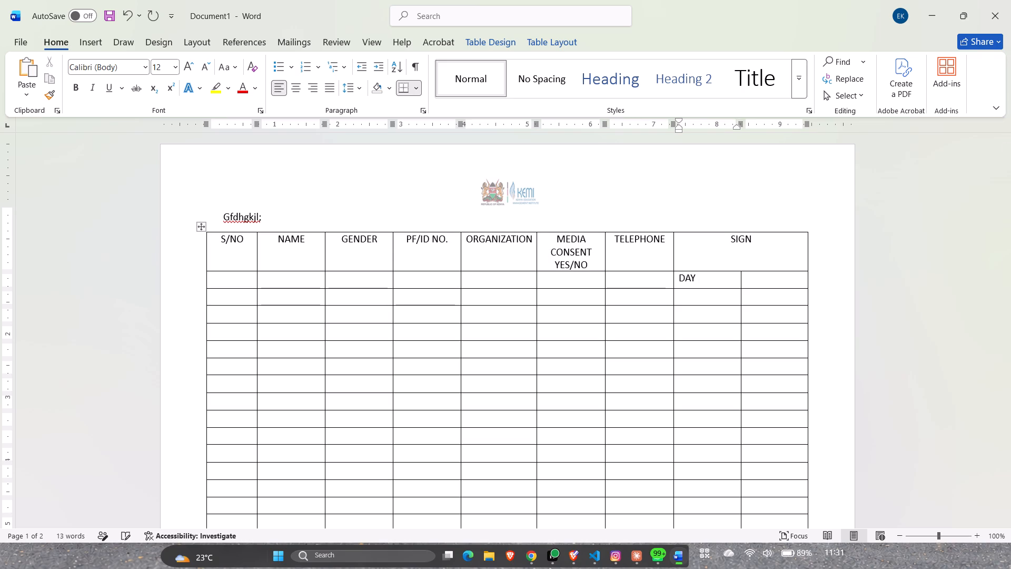
pyautogui.press('1')
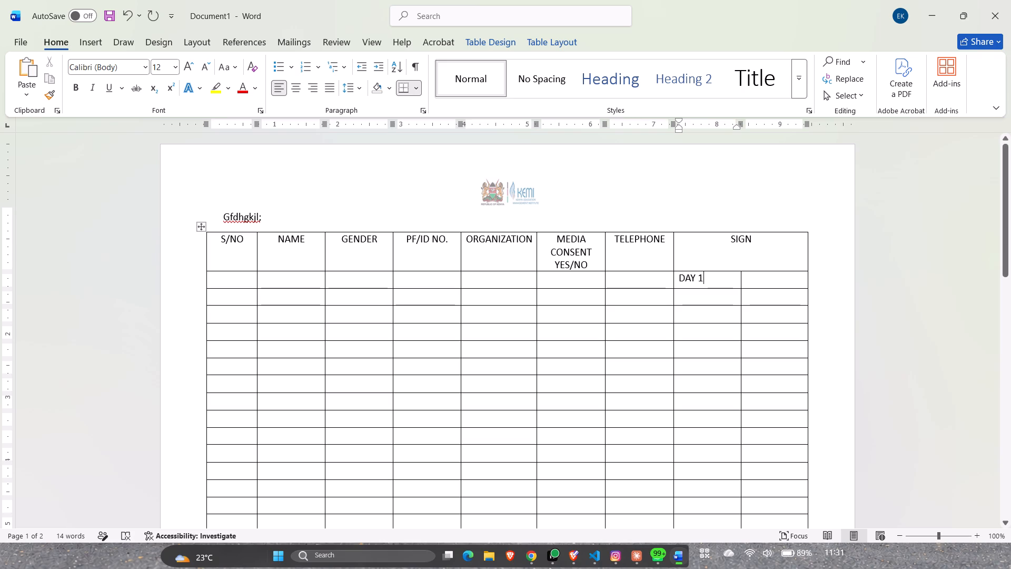
pyautogui.click(766, 279)
pyautogui.write('DAY 2')
# Merge the TELEPHONE, MEDIA CONSENT, ORGANIZATION and PF/ID NO. heading cells each with the empty cell directly below.
pyautogui.moveTo(624, 248); pyautogui.dragTo(629, 272)
pyautogui.rightClick(625, 272)
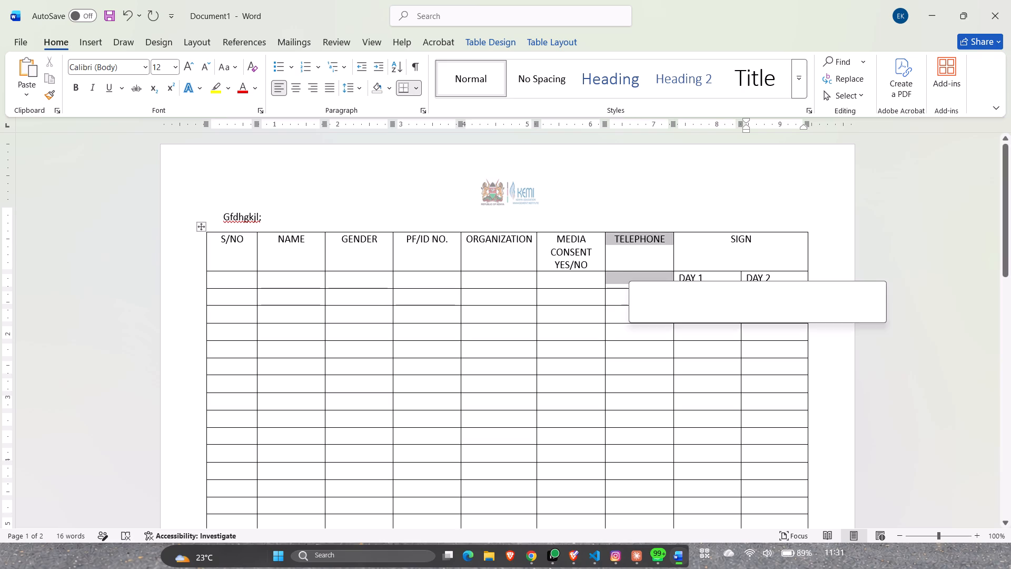
pyautogui.click(685, 421)
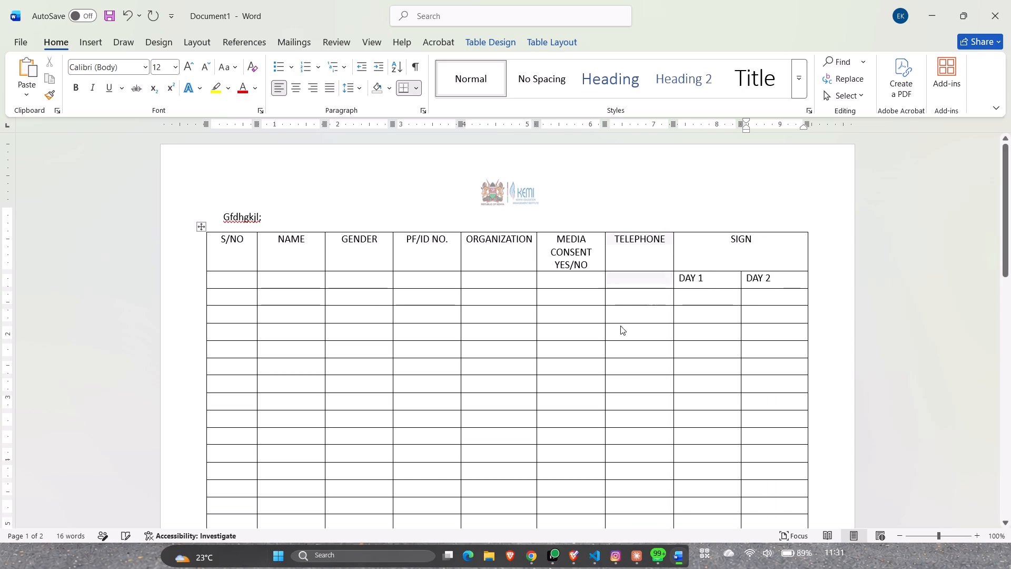
pyautogui.moveTo(576, 243); pyautogui.dragTo(576, 282)
pyautogui.rightClick(575, 281)
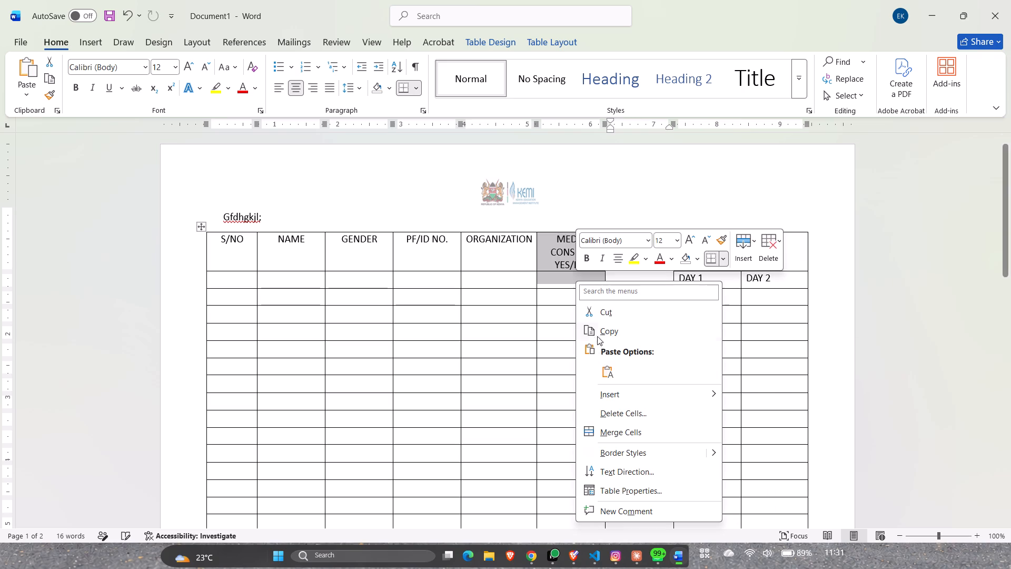
pyautogui.click(618, 433)
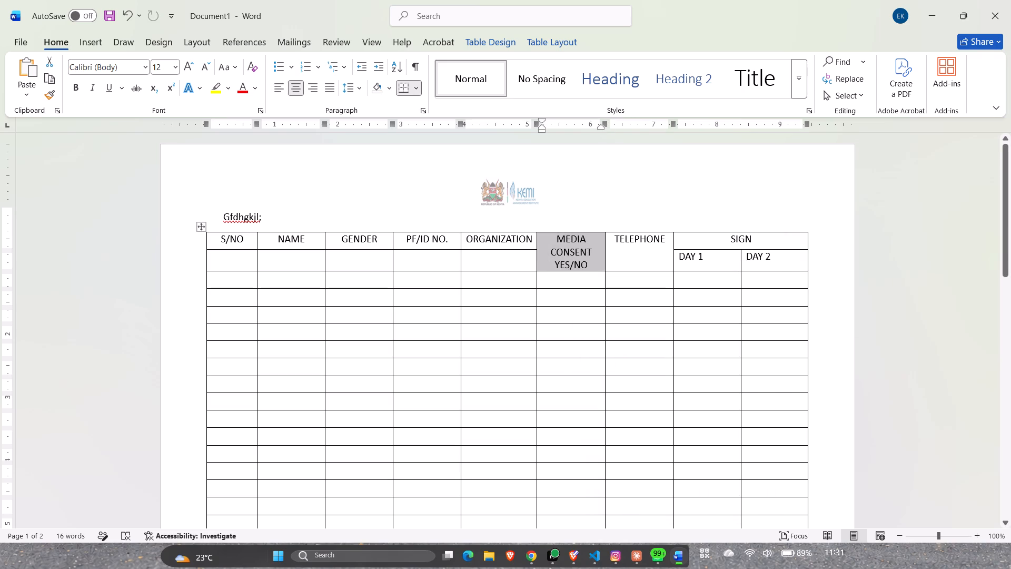
pyautogui.moveTo(508, 241); pyautogui.dragTo(508, 262)
pyautogui.rightClick(508, 262)
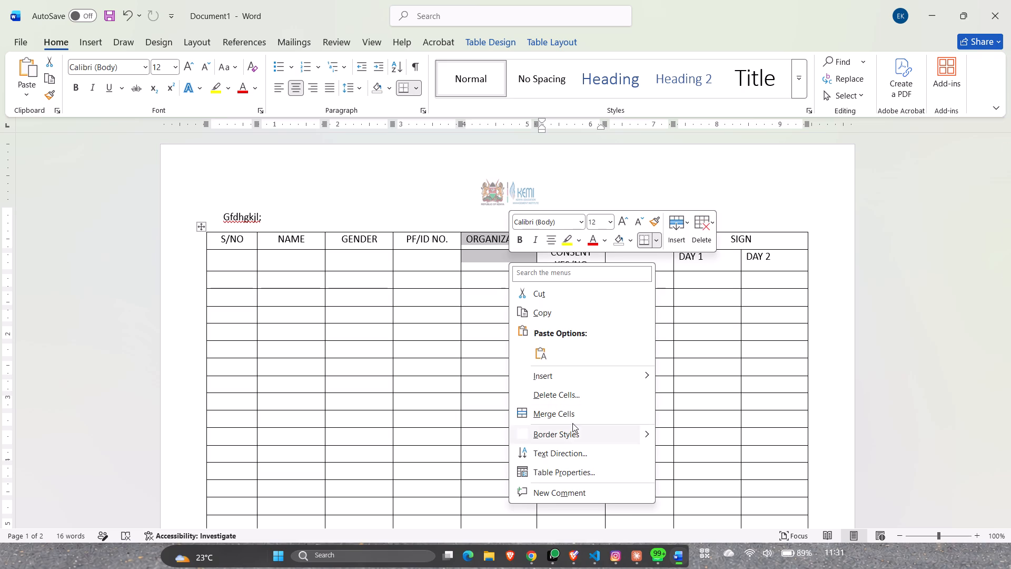
pyautogui.click(574, 416)
pyautogui.moveTo(432, 245); pyautogui.dragTo(432, 267)
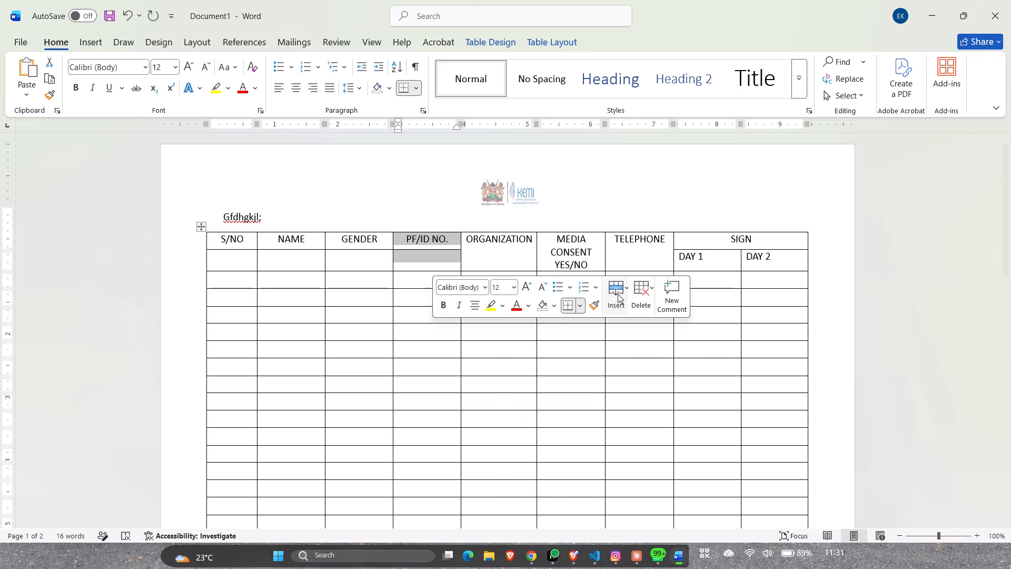
pyautogui.rightClick(433, 253)
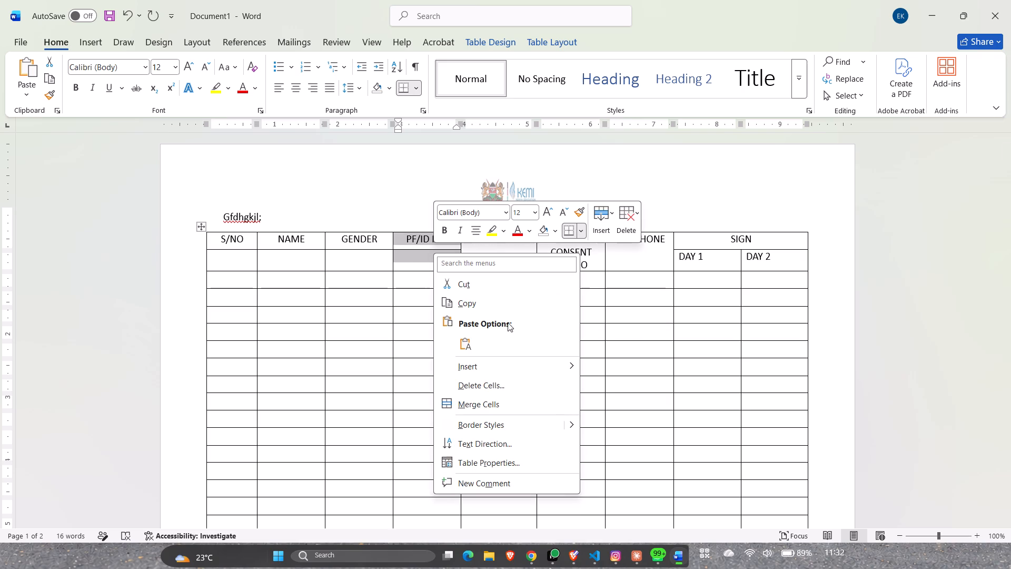
pyautogui.click(503, 406)
# Merge the GENDER, NAME and S/NO heading cells each with the empty cell directly below.
pyautogui.moveTo(357, 240); pyautogui.dragTo(357, 259)
pyautogui.rightClick(357, 259)
pyautogui.click(429, 413)
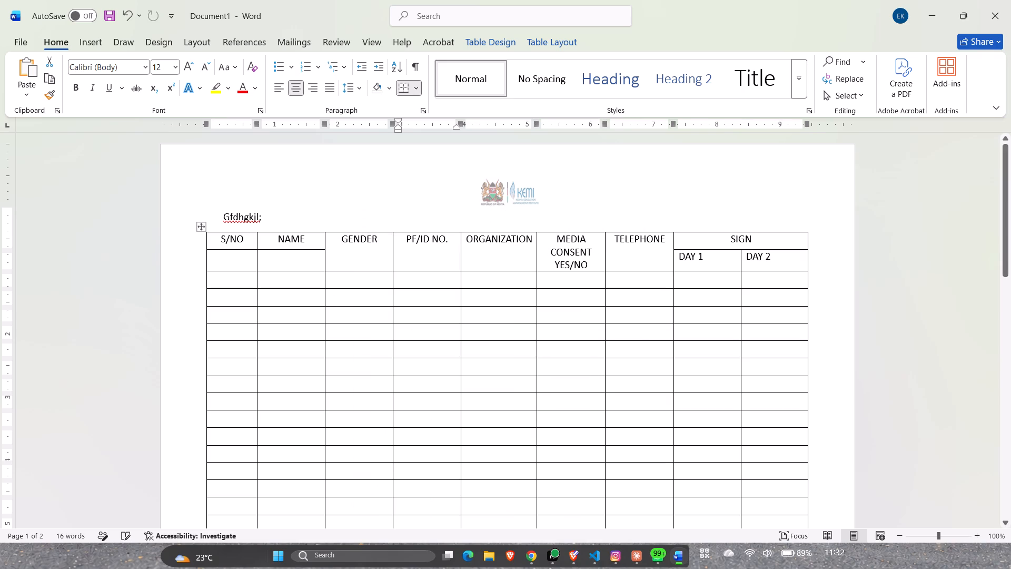
pyautogui.moveTo(289, 237); pyautogui.dragTo(286, 268)
pyautogui.rightClick(286, 268)
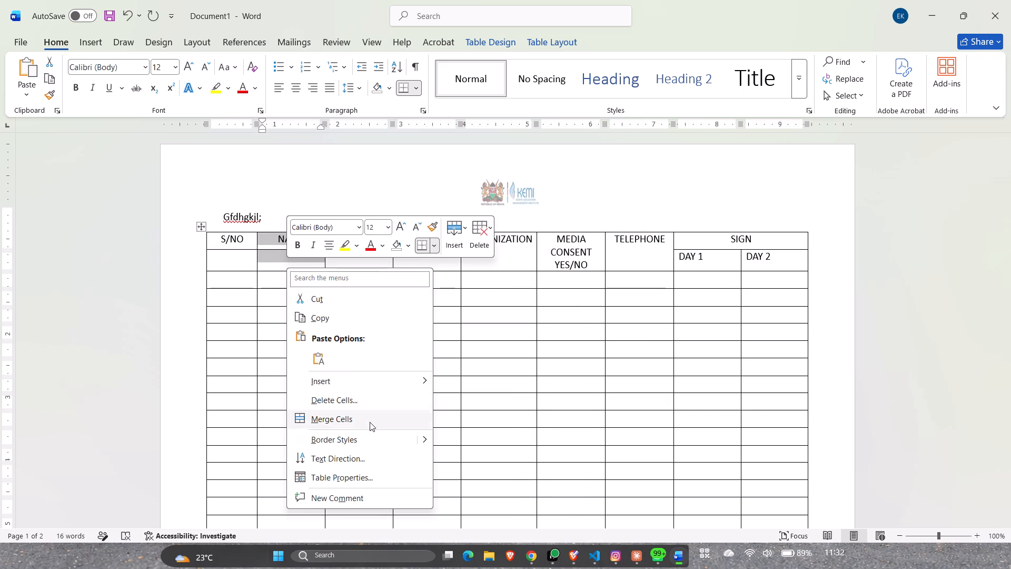
pyautogui.click(371, 424)
pyautogui.moveTo(235, 244); pyautogui.dragTo(233, 261)
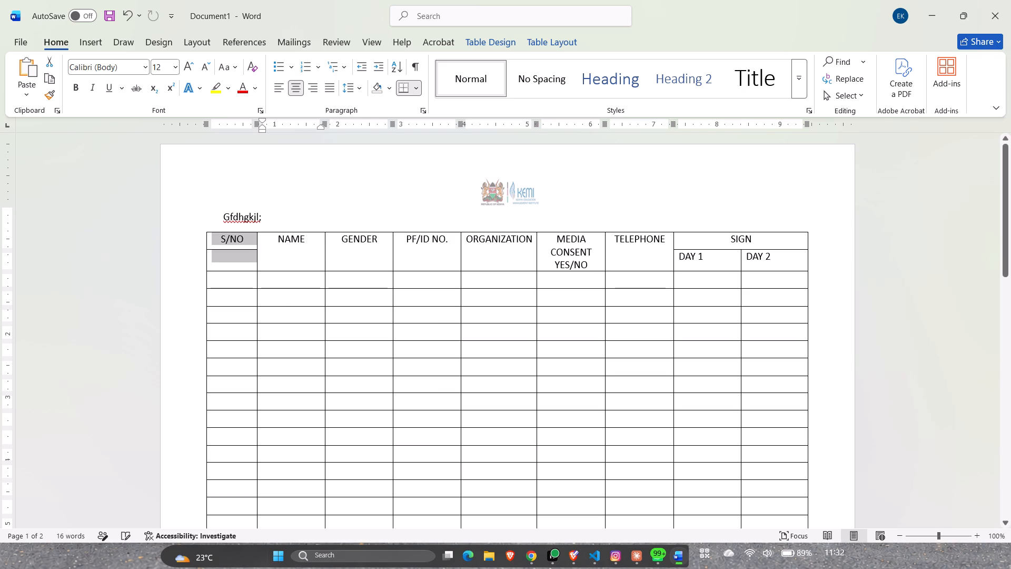
pyautogui.moveTo(233, 261); pyautogui.dragTo(232, 263)
pyautogui.rightClick(232, 263)
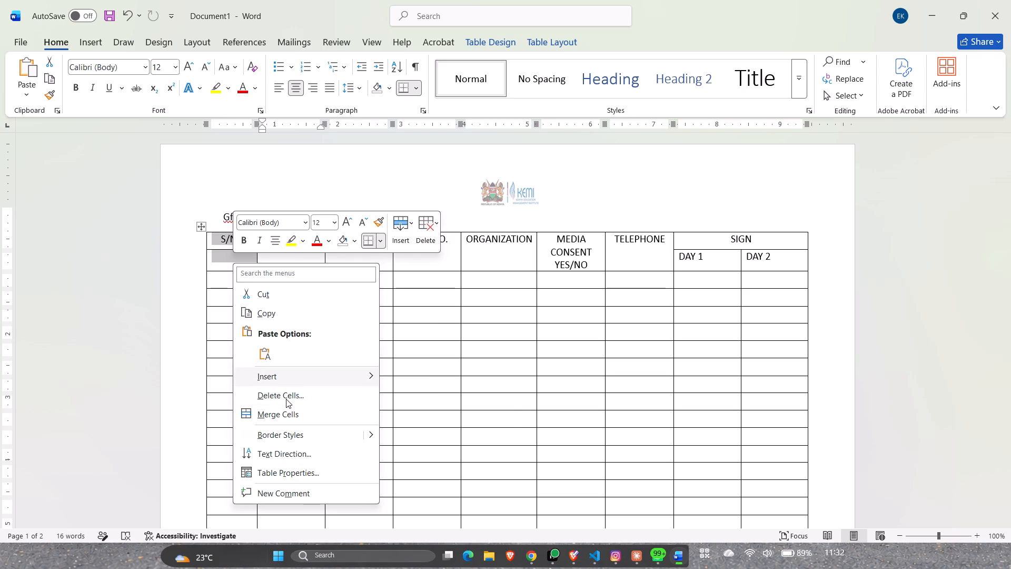
pyautogui.click(288, 416)
pyautogui.click(424, 393)
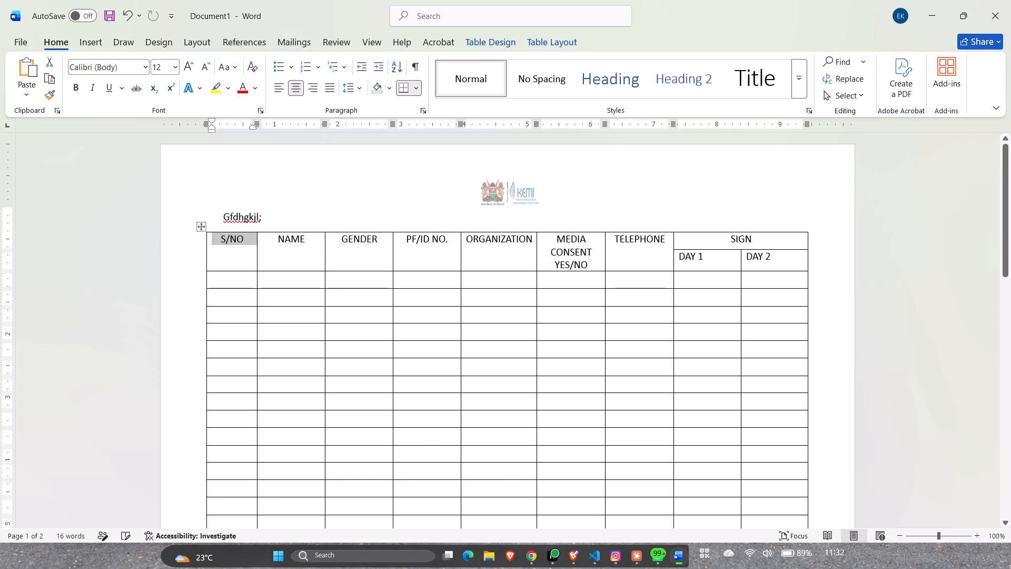
# Insert a blank line above the text in the S/NO, NAME, GENDER, PF/ID NO., ORGANIZATION and TELEPHONE heading cells.
pyautogui.click(218, 237)
pyautogui.press('Return')
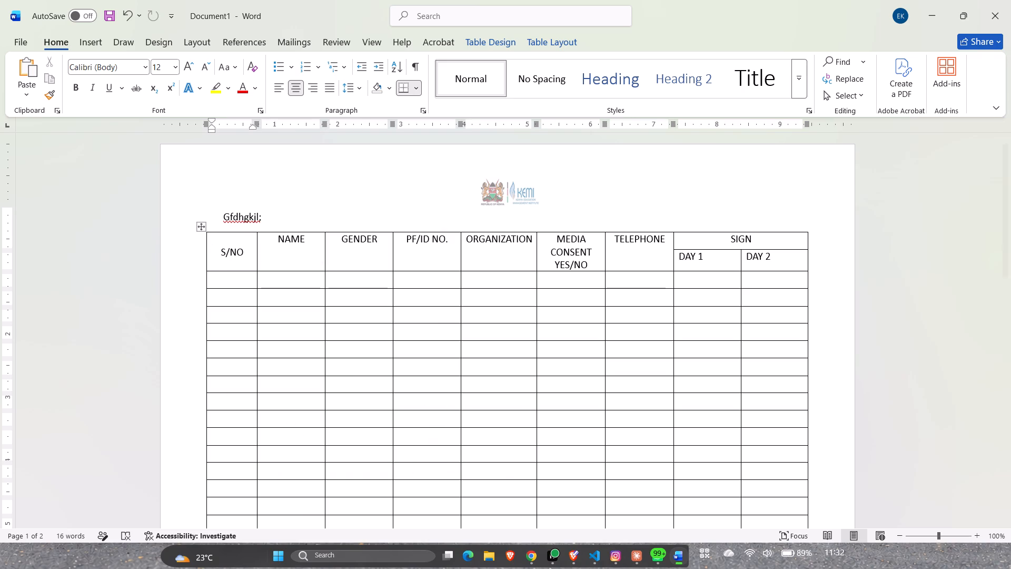
pyautogui.click(279, 238)
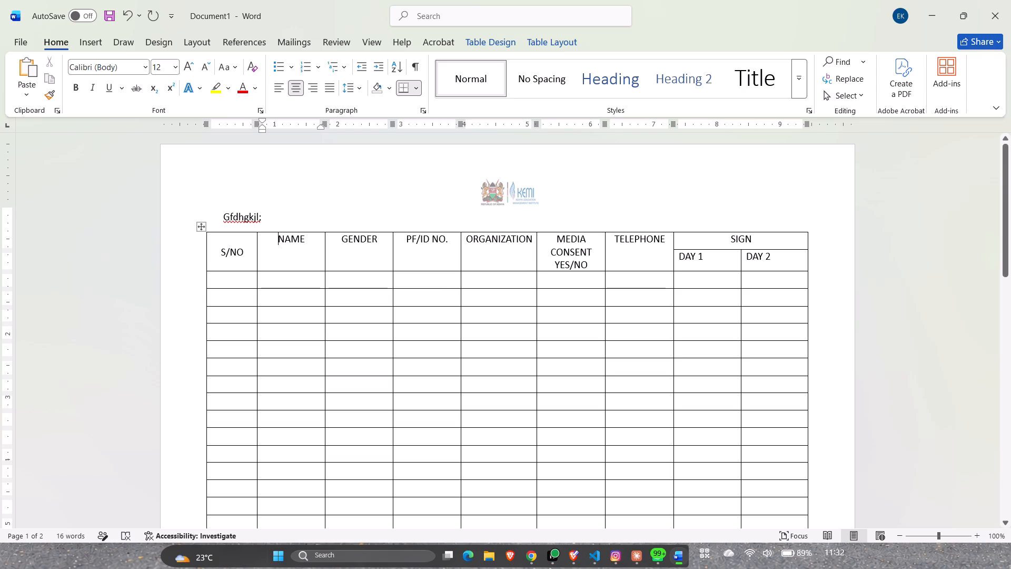
pyautogui.press('Return')
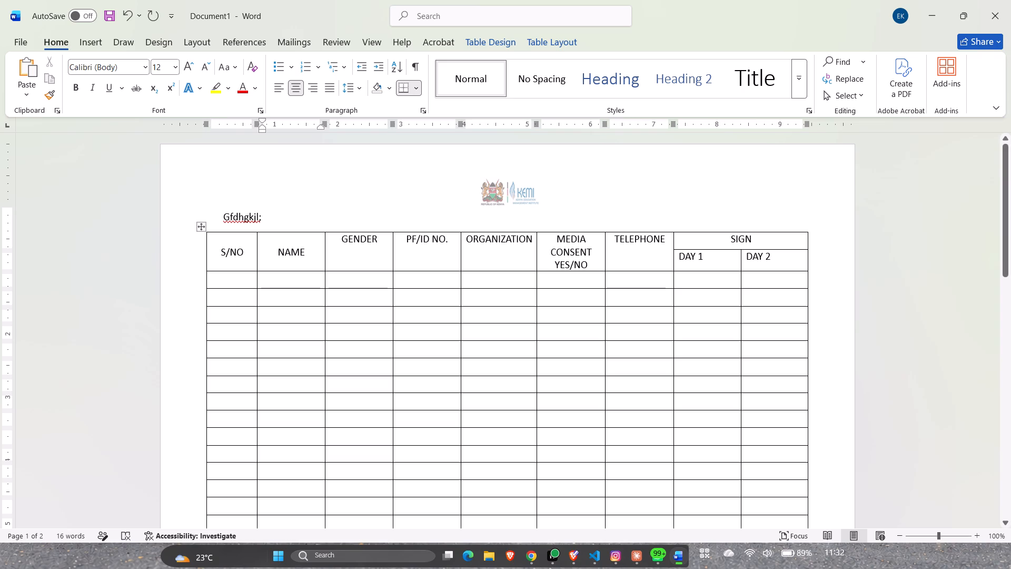
pyautogui.click(341, 242)
pyautogui.press('Return')
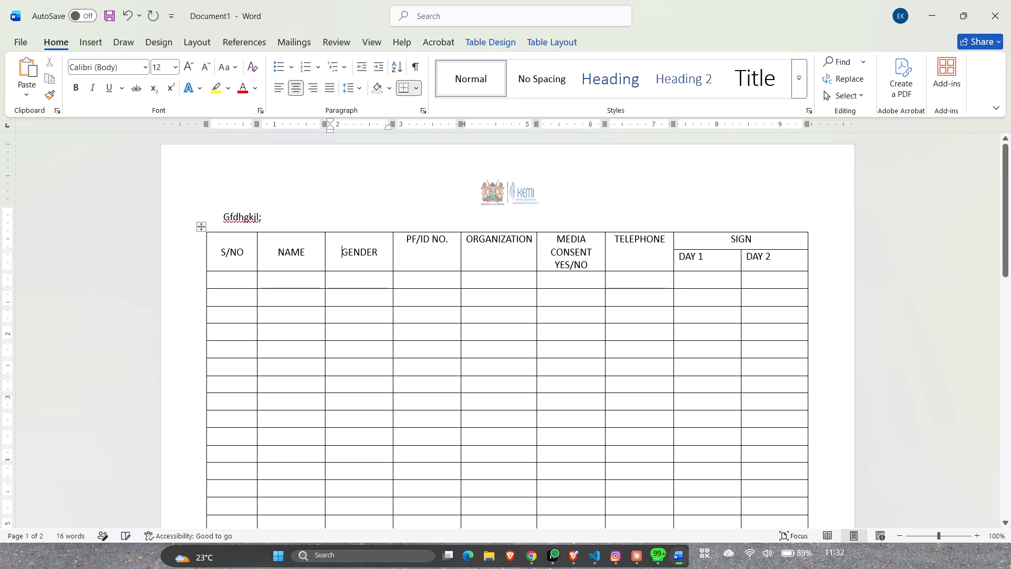
pyautogui.click(403, 242)
pyautogui.press('Return')
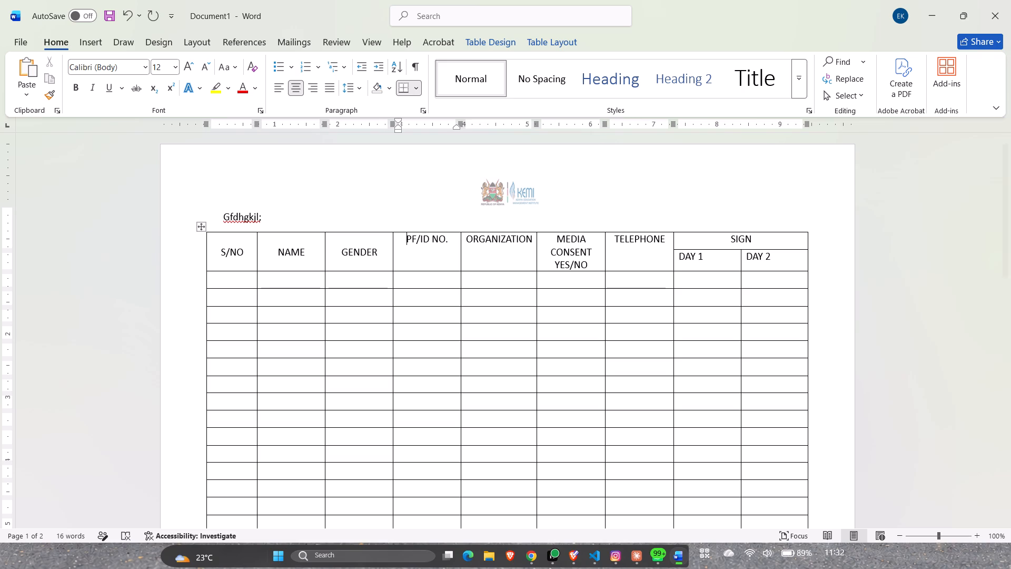
pyautogui.click(468, 241)
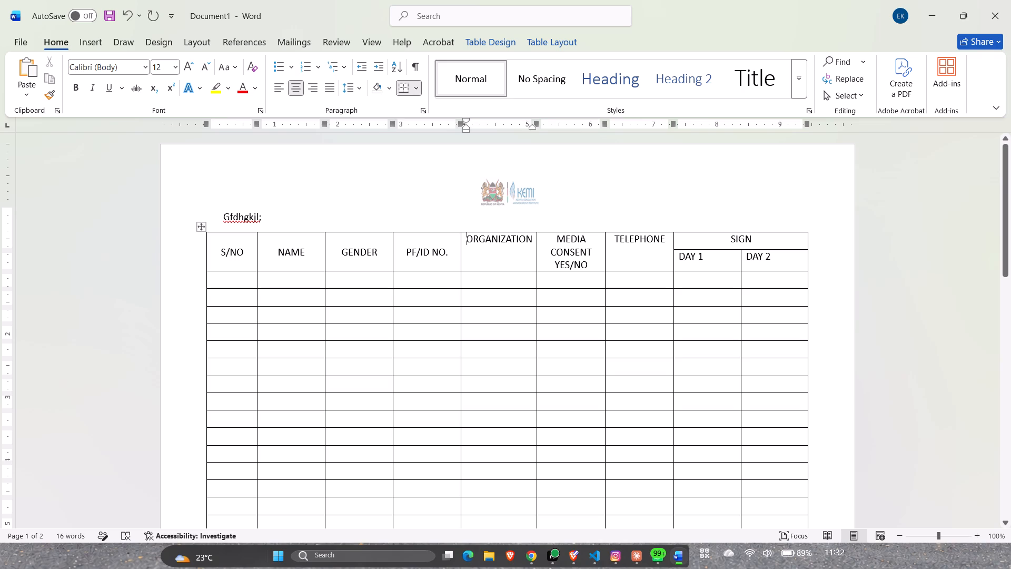
pyautogui.press('Return')
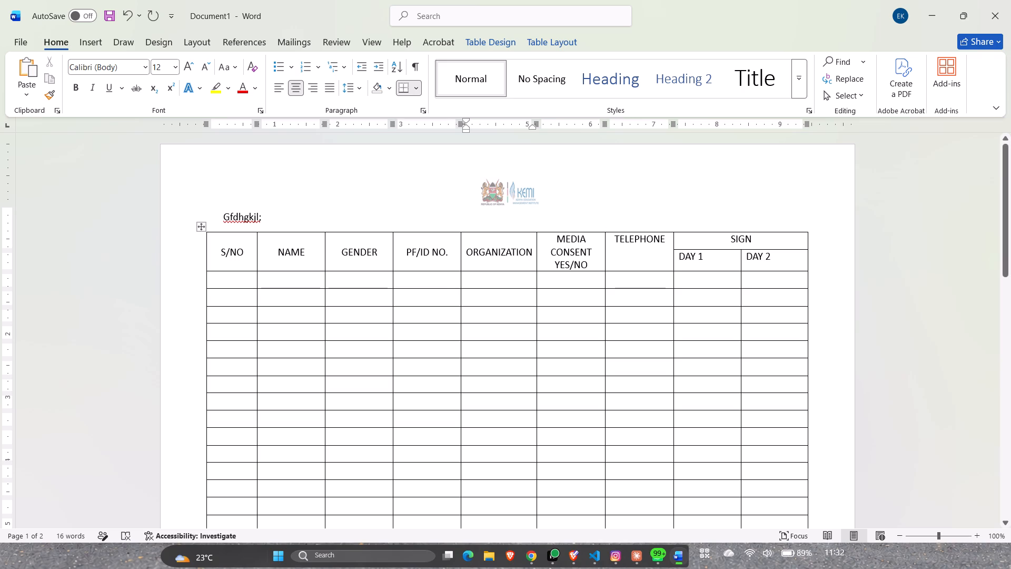
pyautogui.click(613, 239)
pyautogui.press('Return')
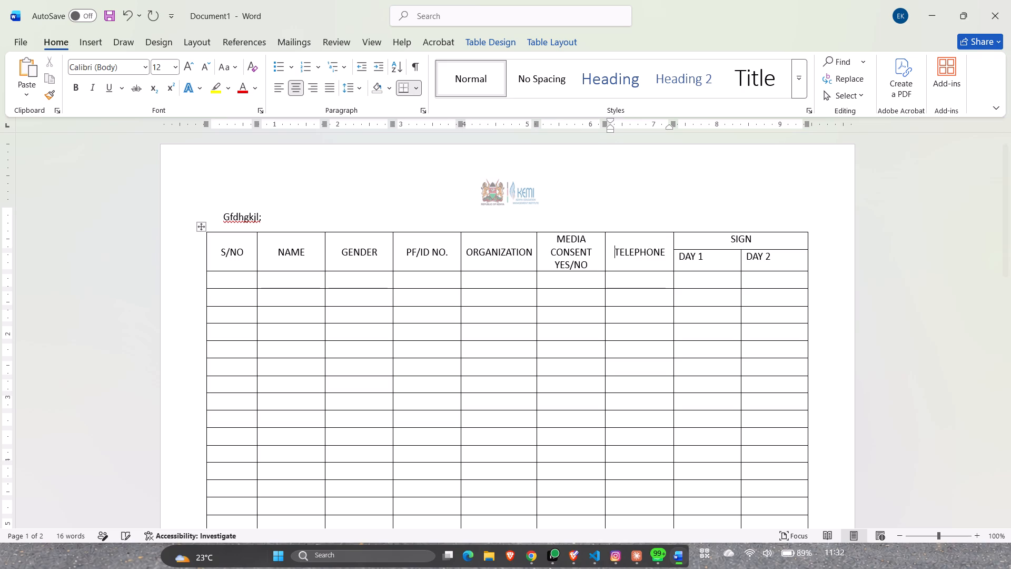
# Make the text in both heading rows of the table bold, including DAY 1 and DAY 2.
pyautogui.click(179, 256)
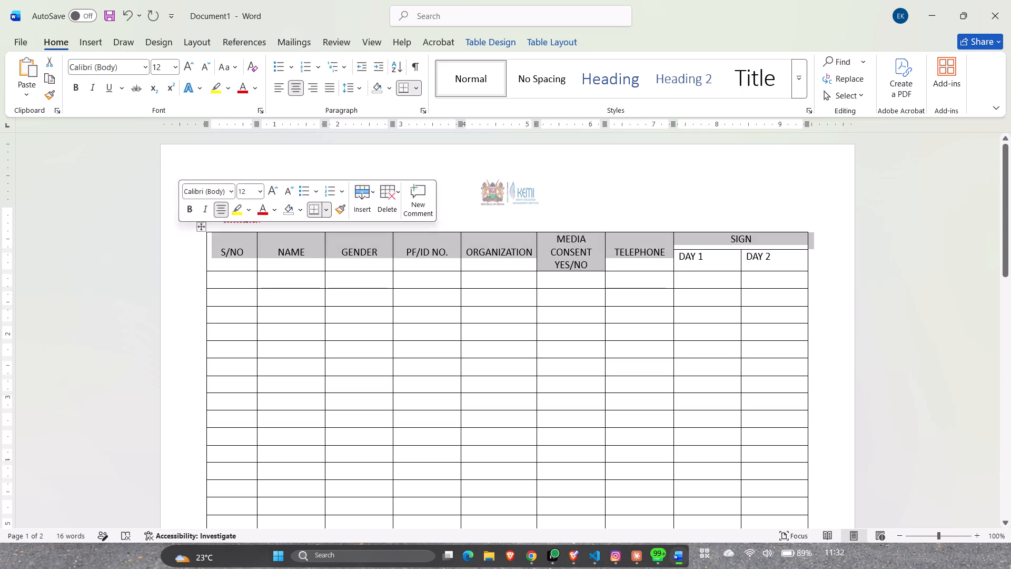
pyautogui.hotkey('shift', 'Down')
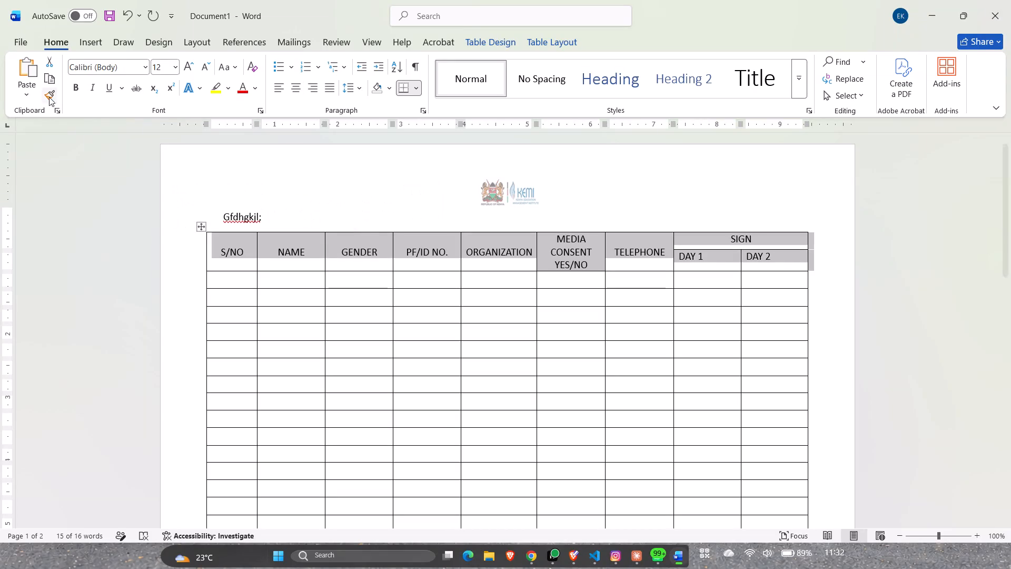
pyautogui.click(74, 88)
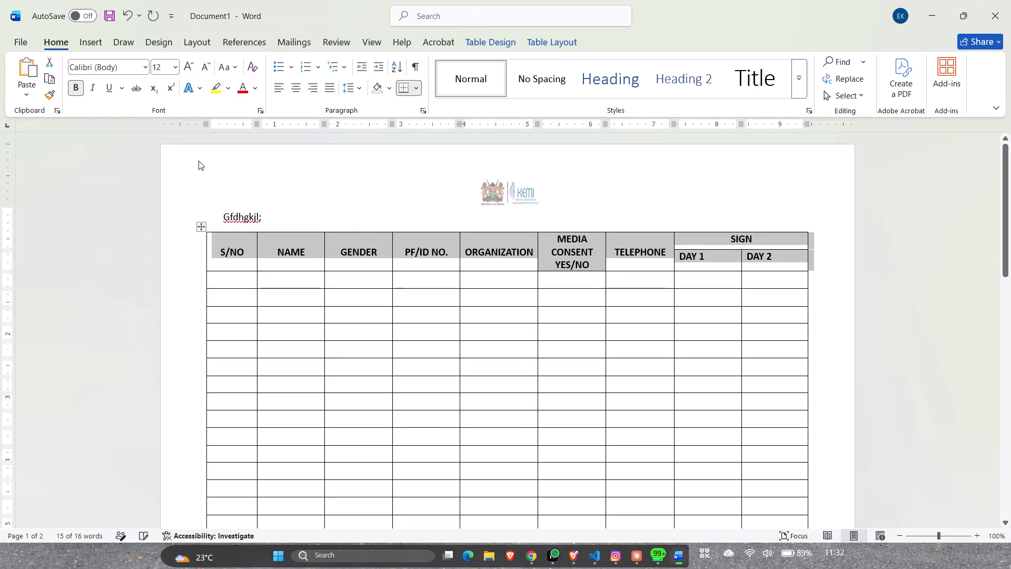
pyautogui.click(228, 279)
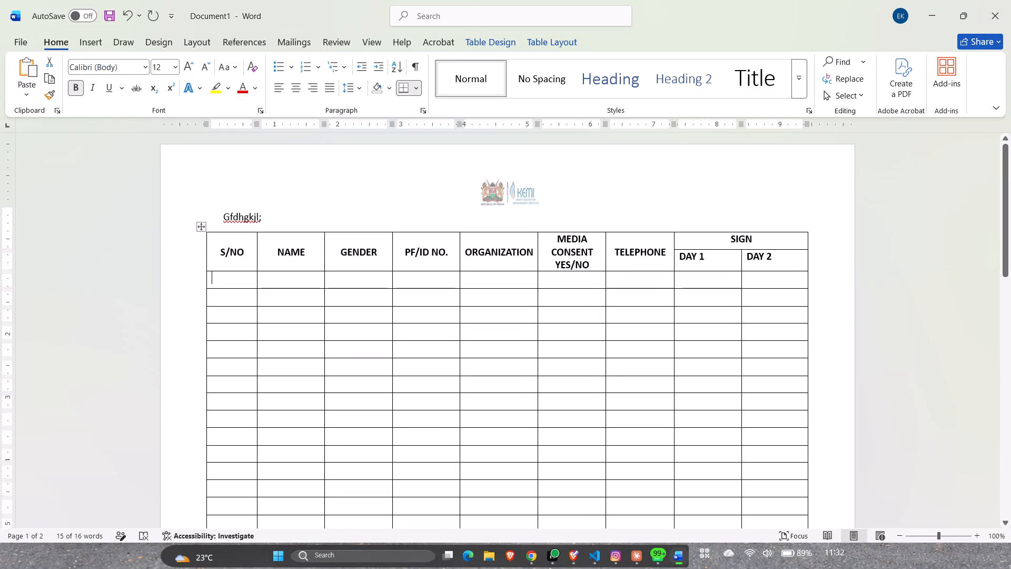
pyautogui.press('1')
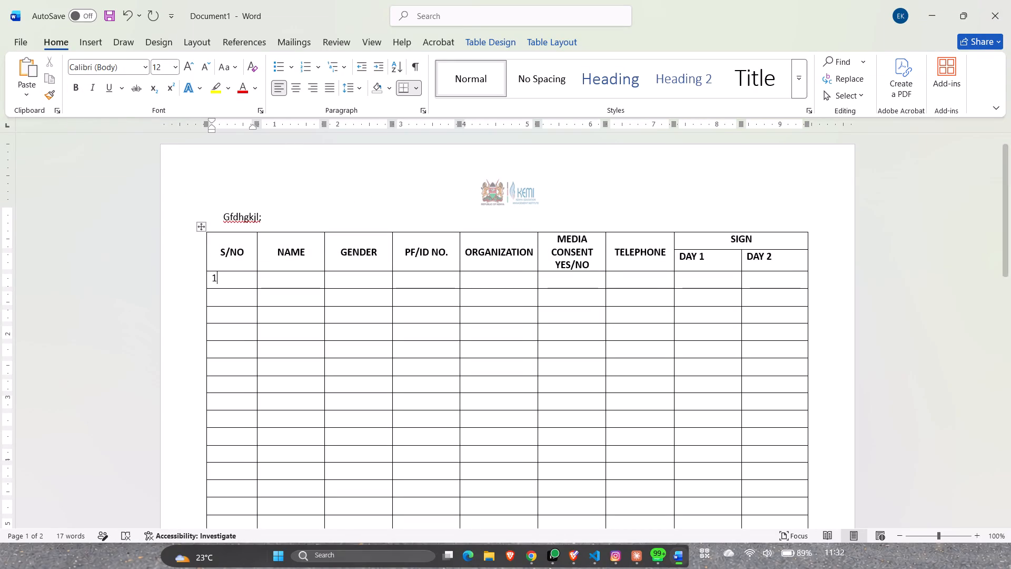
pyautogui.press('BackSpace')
# Apply automatic numbering from 1. to 20. to the empty cells of the S/NO column, from below the heading to the last row.
pyautogui.scroll(-2, 184, 315)
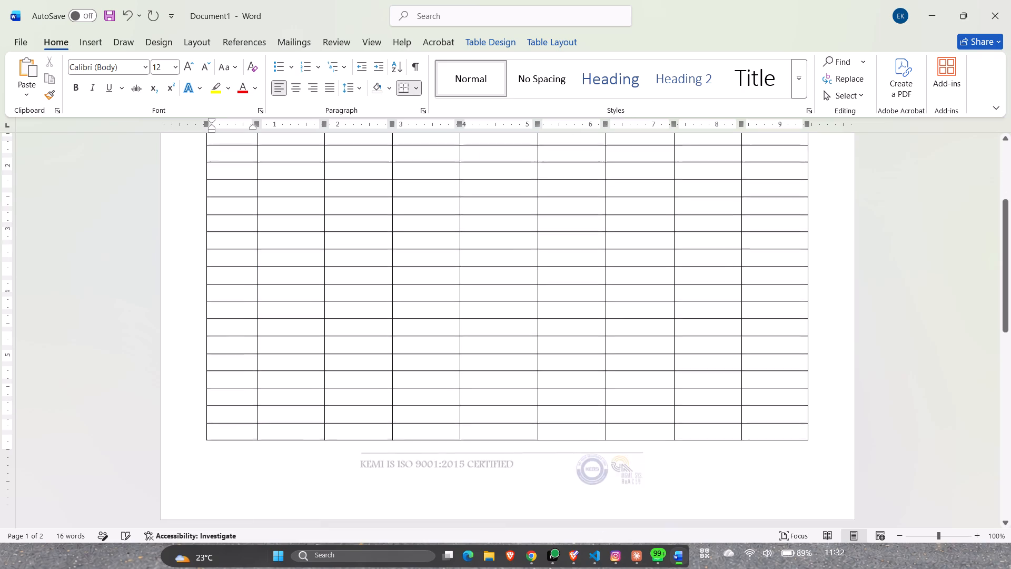
pyautogui.scroll(2, 247, 221)
pyautogui.click(232, 281)
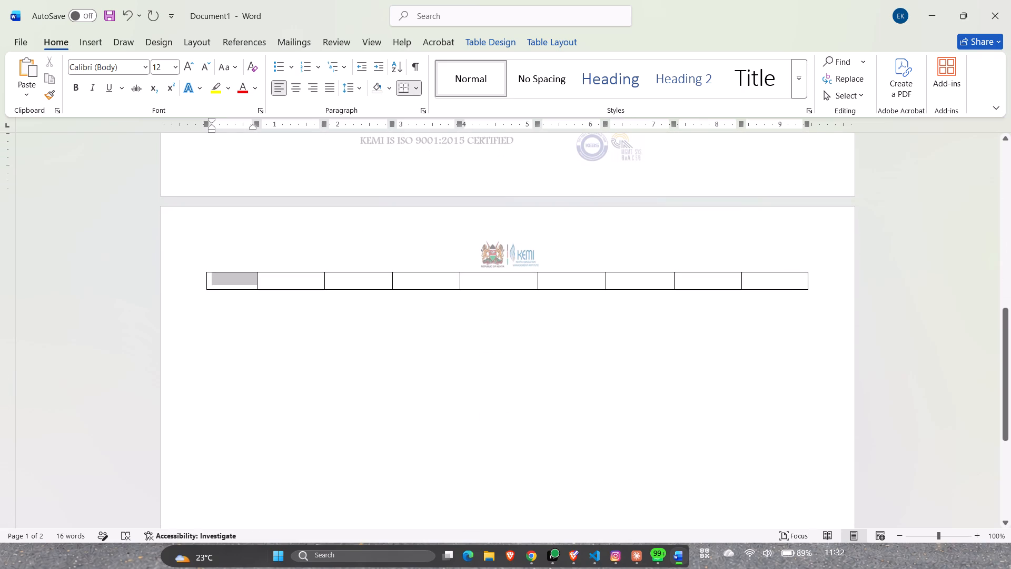
pyautogui.click(305, 67)
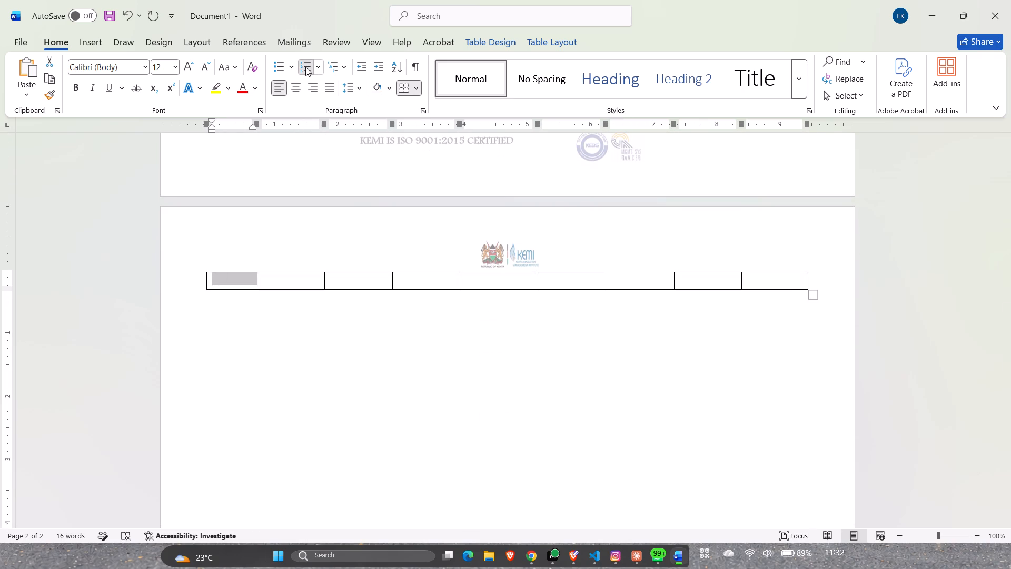
pyautogui.scroll(2, 315, 390)
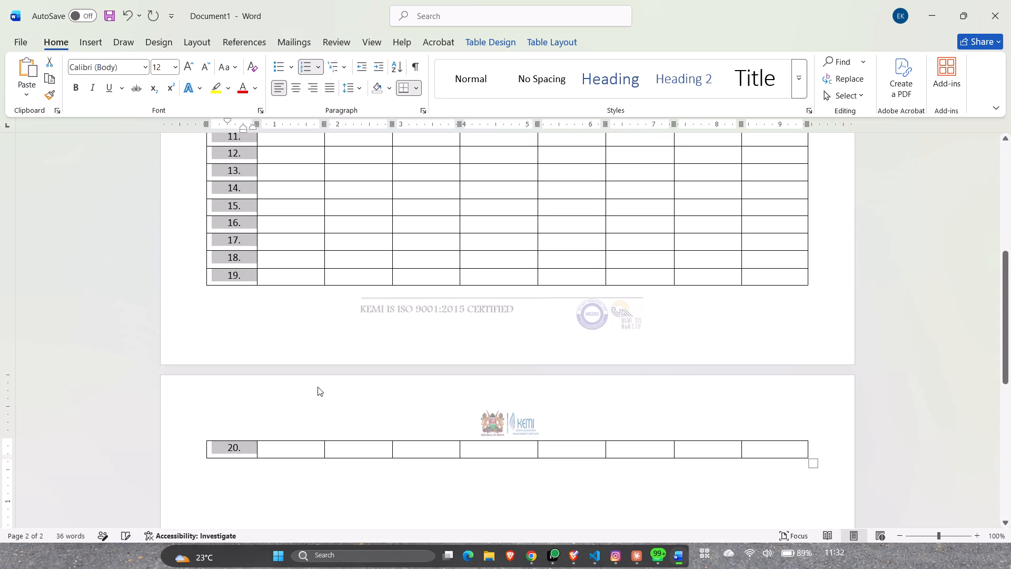
pyautogui.scroll(4, 572, 377)
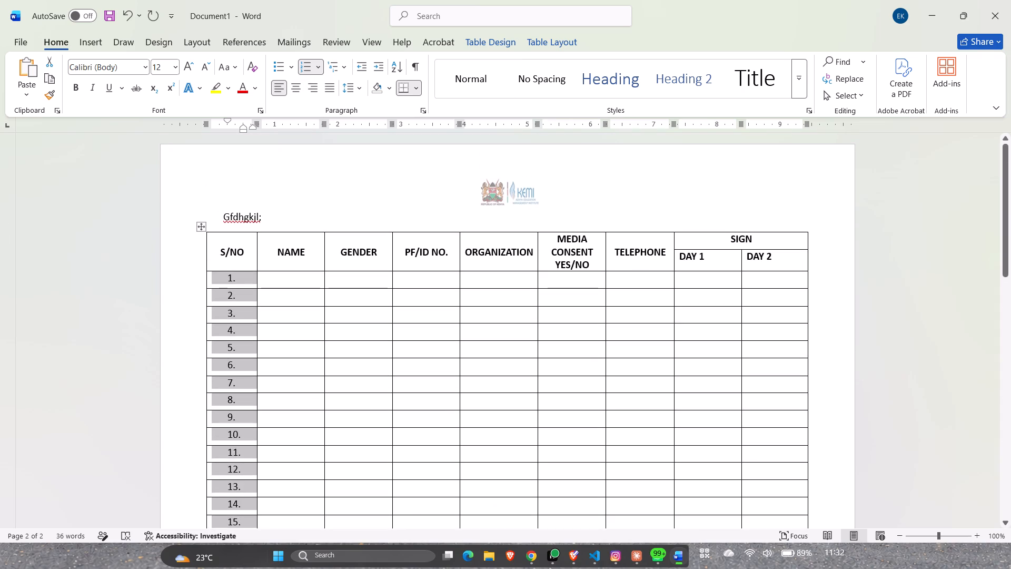
# Set the table's heading row to repeat as a header row on each page.
pyautogui.click(187, 254)
pyautogui.click(551, 44)
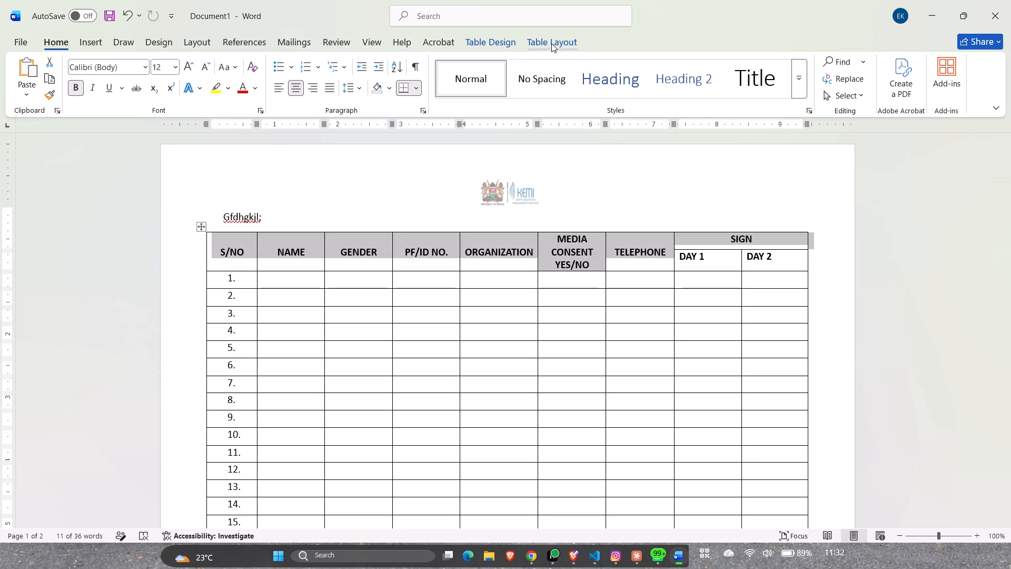
pyautogui.click(887, 62)
# Stretch the whole table downward from its end on the second page until the rows are about 0.43 inches high.
pyautogui.scroll(-2, 745, 212)
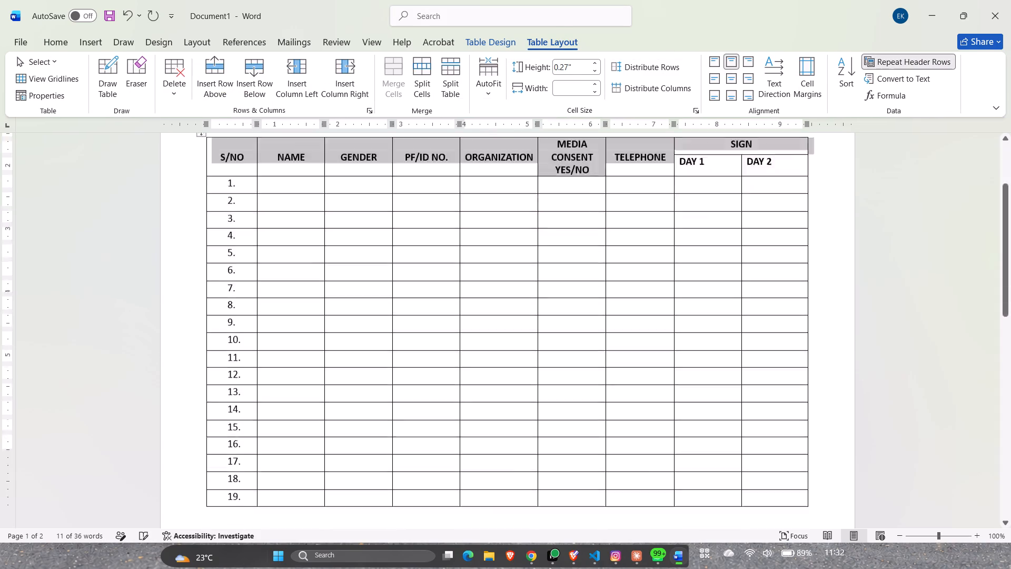
pyautogui.scroll(-2, 745, 213)
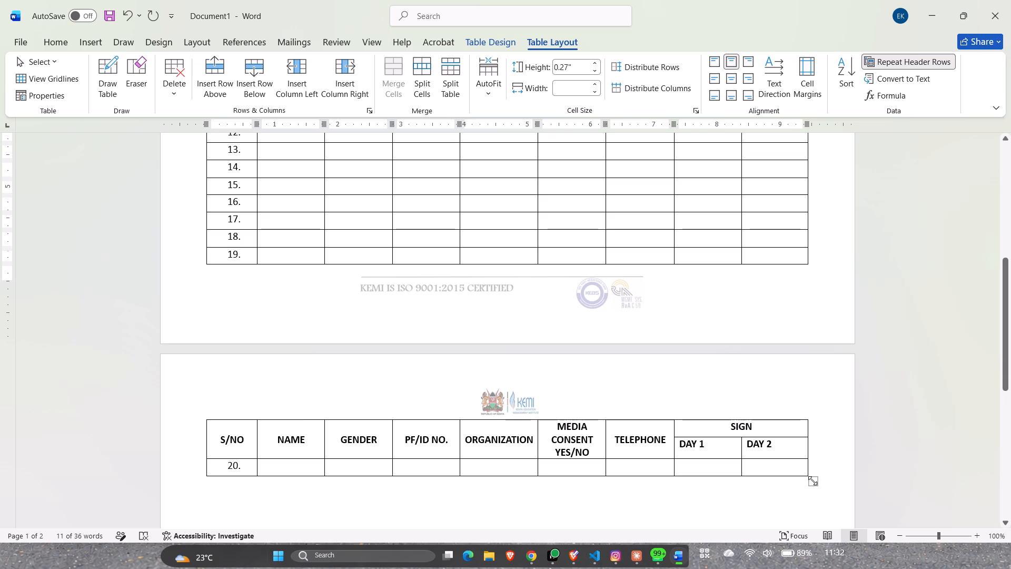
pyautogui.moveTo(812, 480); pyautogui.dragTo(818, 531)
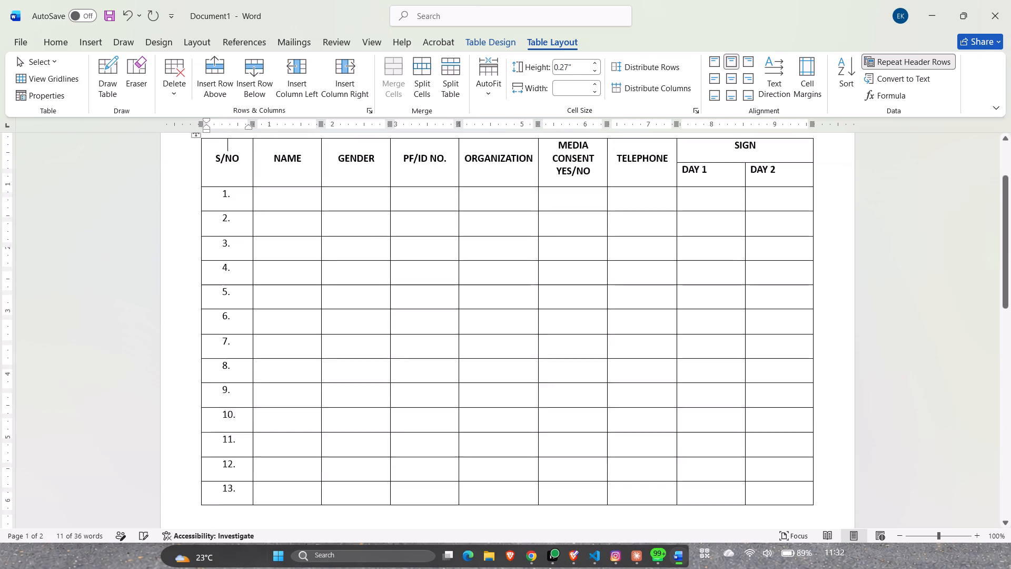
pyautogui.scroll(3, 624, 351)
pyautogui.scroll(-4, 624, 351)
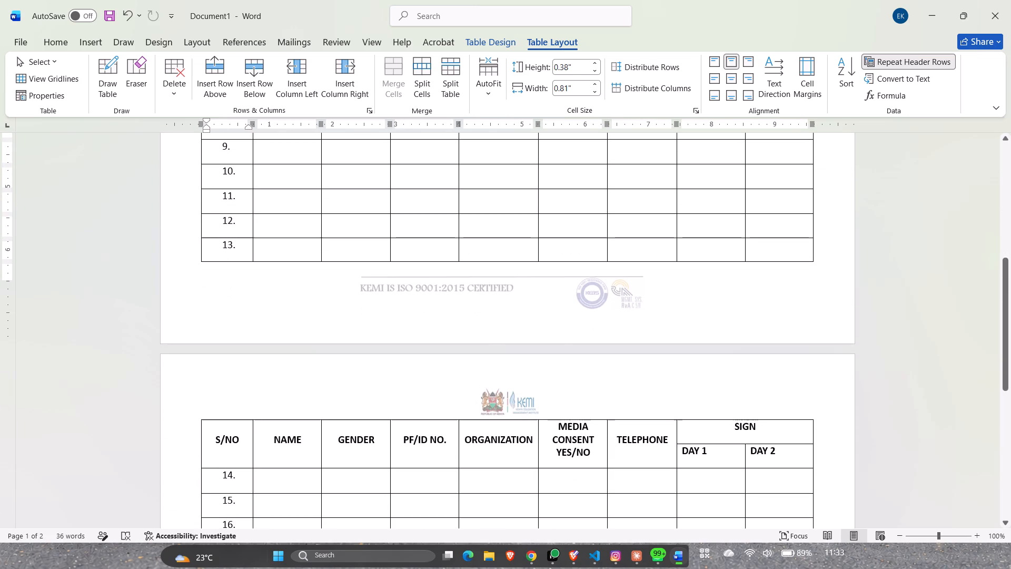
pyautogui.scroll(-3, 623, 351)
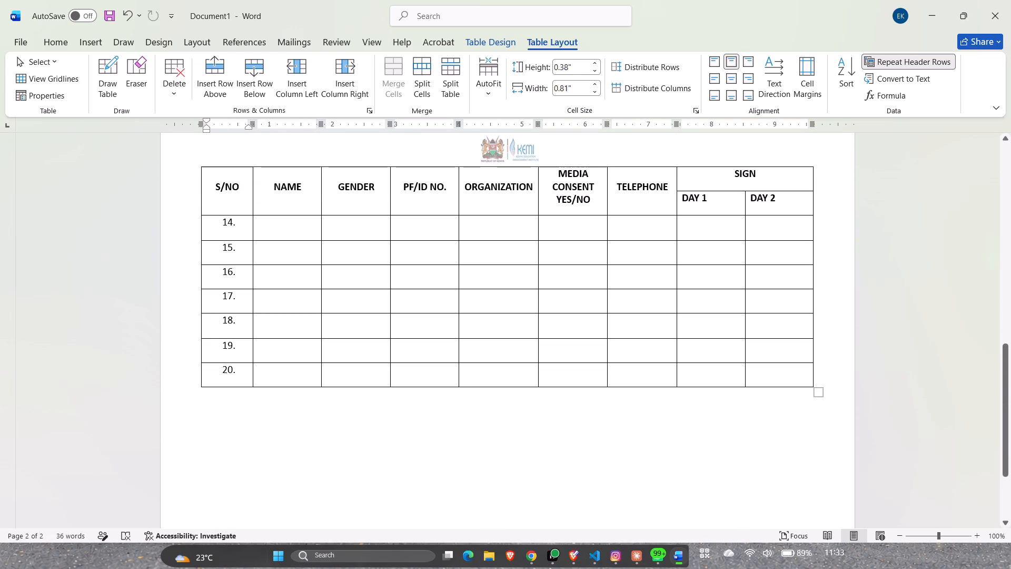
pyautogui.moveTo(815, 391); pyautogui.dragTo(814, 485)
# Examine the resized table across both pages, including its repeated headings, row numbering and the header and footer pictures.
pyautogui.scroll(2, 590, 361)
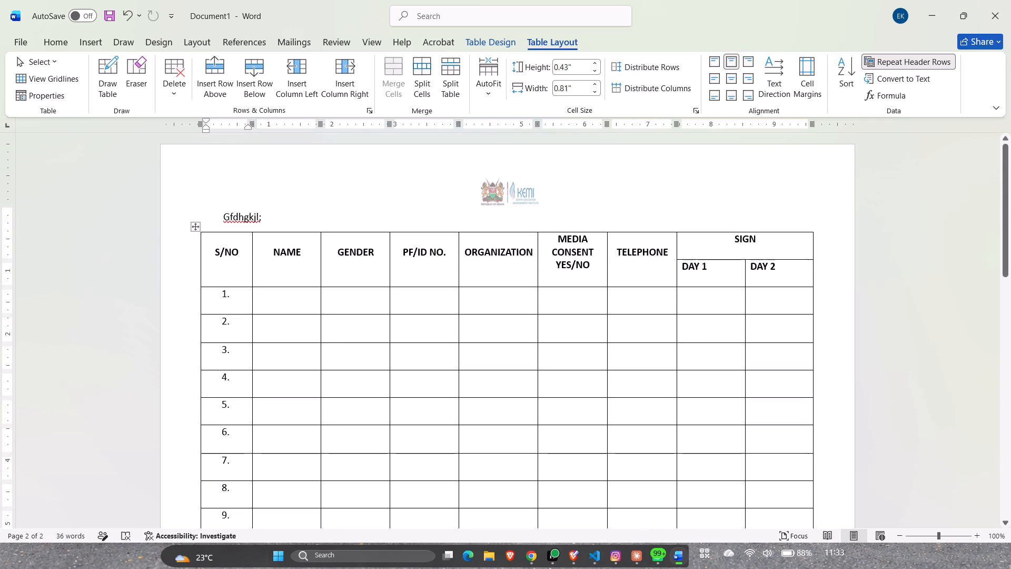
pyautogui.scroll(-9, 518, 287)
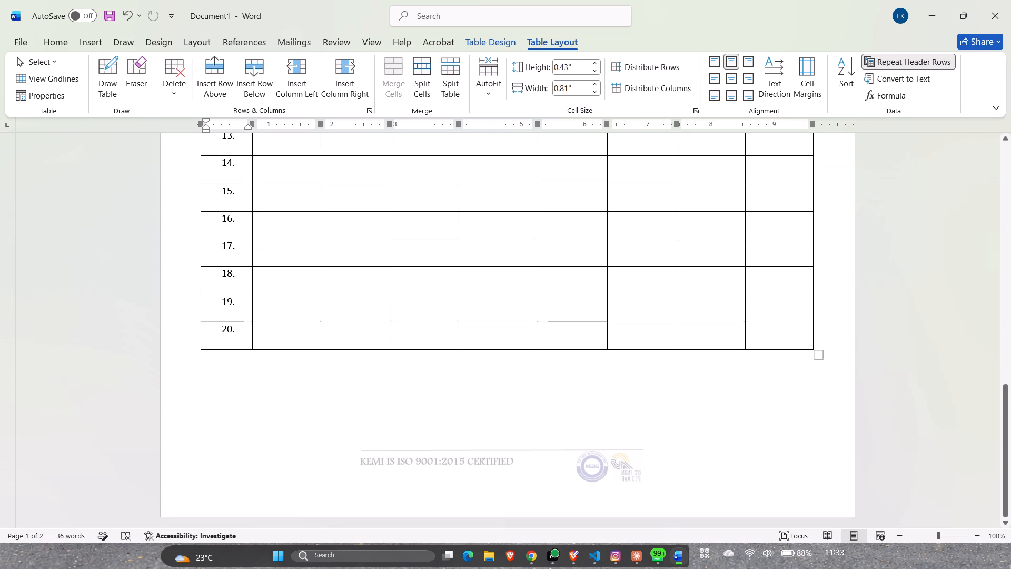
pyautogui.scroll(6, 519, 287)
pyautogui.scroll(3, 465, 274)
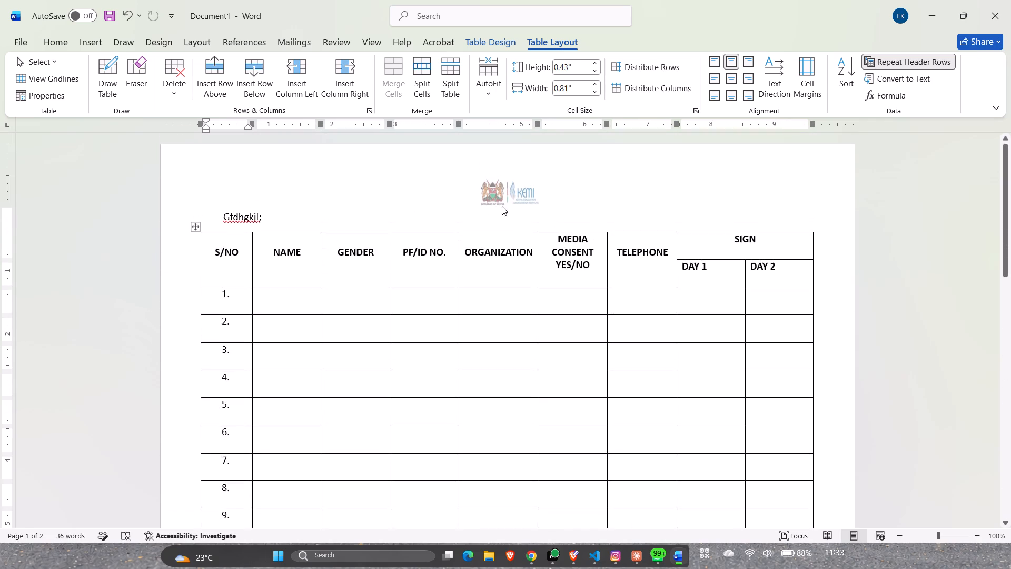
pyautogui.scroll(-12, 514, 274)
pyautogui.scroll(4, 516, 283)
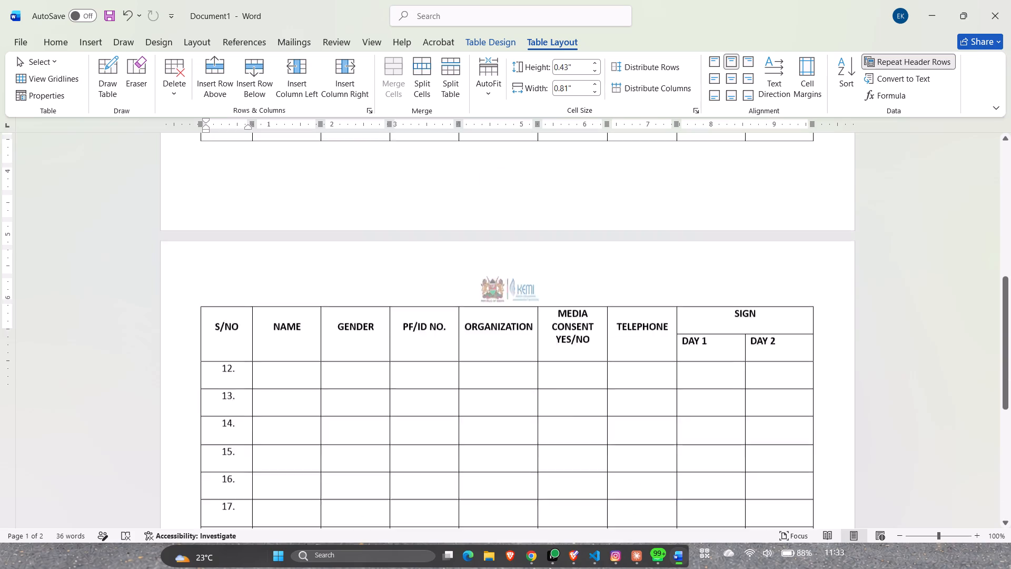
pyautogui.scroll(4, 516, 283)
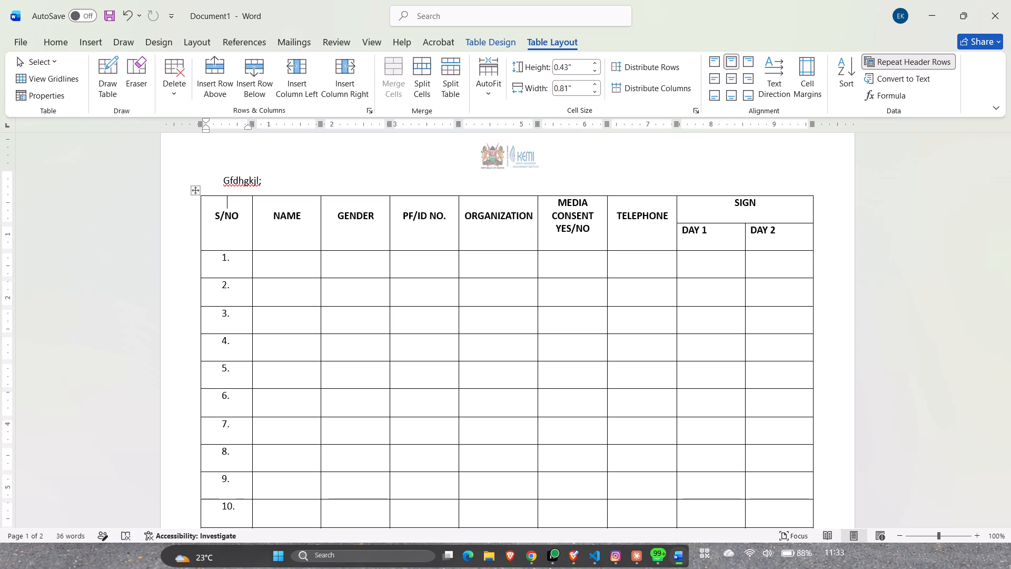
# Replace the placeholder text above the table with the title "CAPACITY BUILDING ON DATA ENTRY.".
pyautogui.click(273, 185)
pyautogui.press('BackSpace')
pyautogui.press('BackSpace')
pyautogui.press('BackSpace')
pyautogui.press('BackSpace')
pyautogui.press('BackSpace')
pyautogui.press('BackSpace')
pyautogui.press('BackSpace')
pyautogui.press('BackSpace')
pyautogui.press('BackSpace')
pyautogui.press('BackSpace')
pyautogui.press('BackSpace')
pyautogui.press('BackSpace')
pyautogui.press('BackSpace')
pyautogui.press('BackSpace')
pyautogui.press('BackSpace')
pyautogui.press('BackSpace')
pyautogui.press('BackSpace')
pyautogui.press('BackSpace')
pyautogui.press('BackSpace')
pyautogui.press('BackSpace')
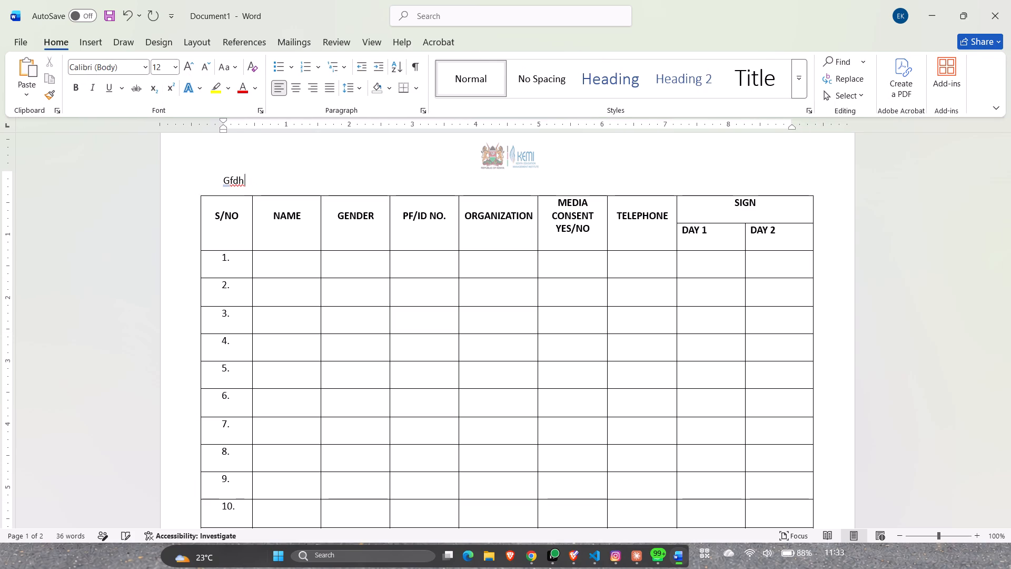
pyautogui.write('CAO')
pyautogui.press('BackSpace')
pyautogui.write('PACITY BUILDING ON DATA')
pyautogui.press('space')
pyautogui.write('ENTRY')
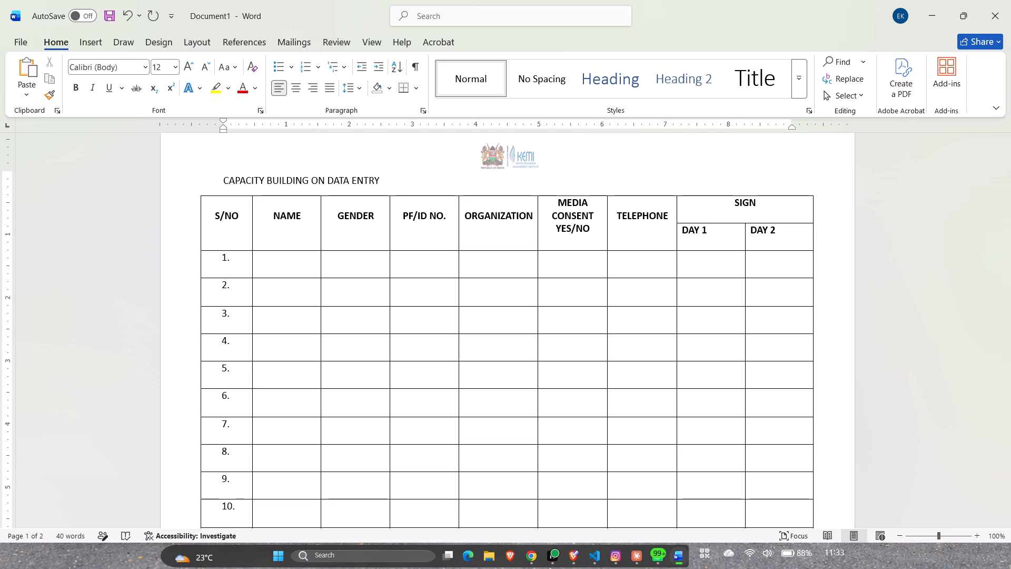
pyautogui.press('.')
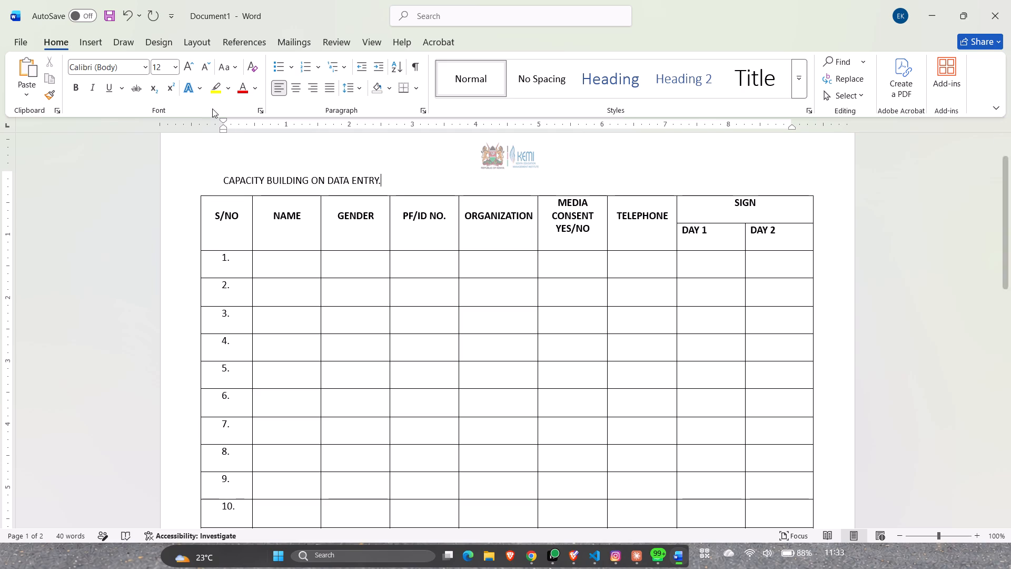
# Replace the full stop at the end of the title above the table with a space.
pyautogui.click(180, 183)
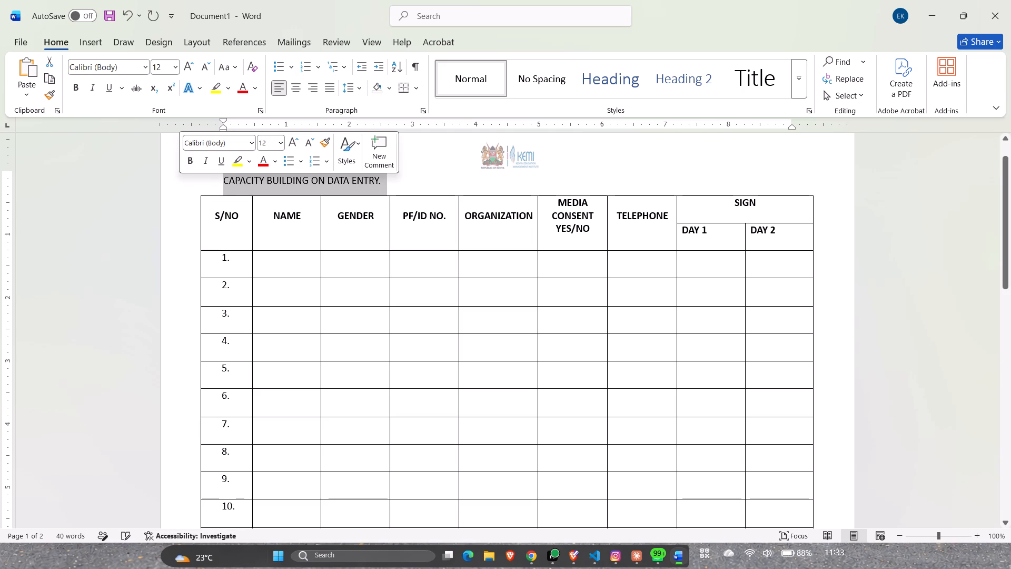
pyautogui.click(405, 183)
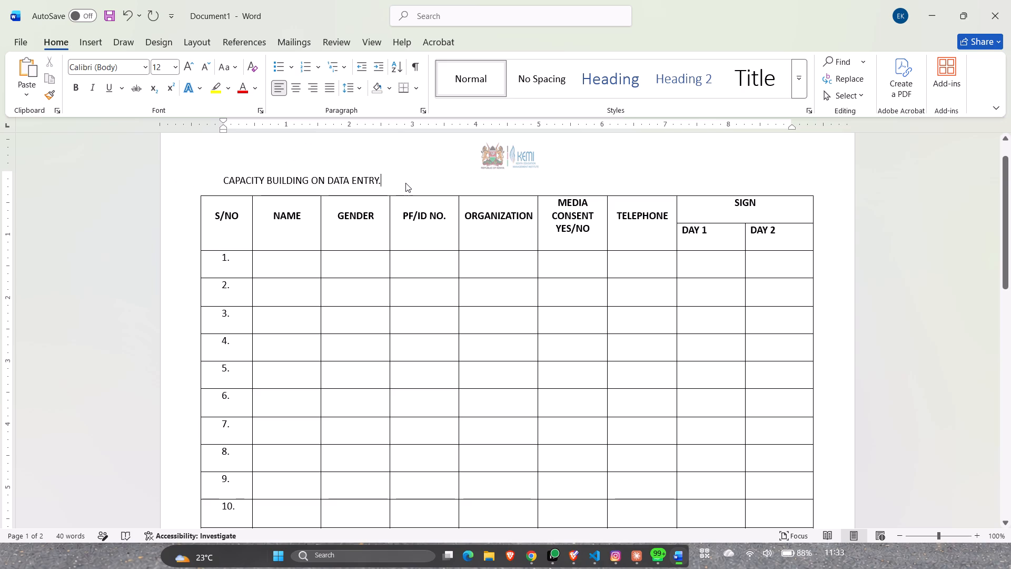
pyautogui.press('BackSpace')
pyautogui.press('space')
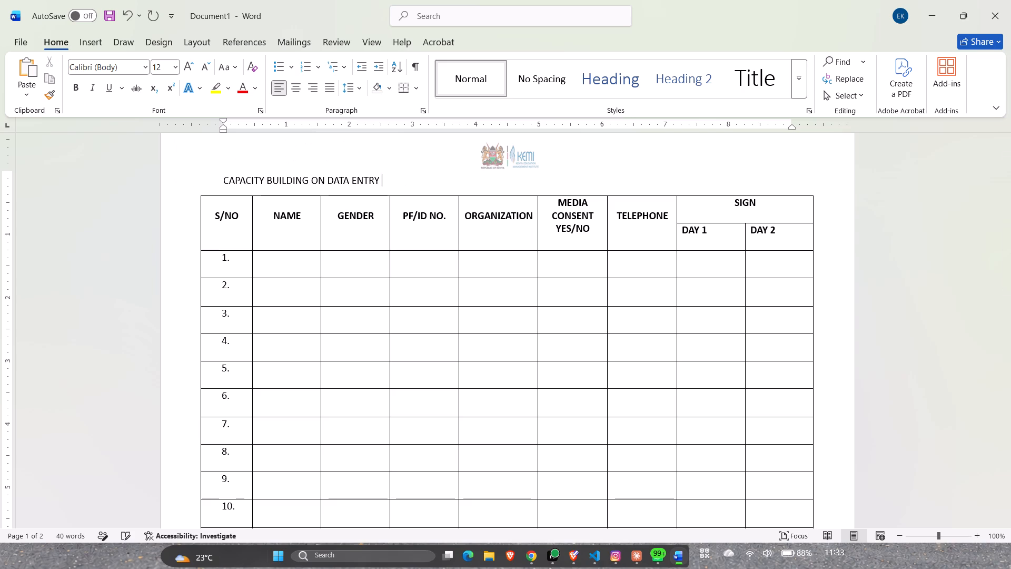
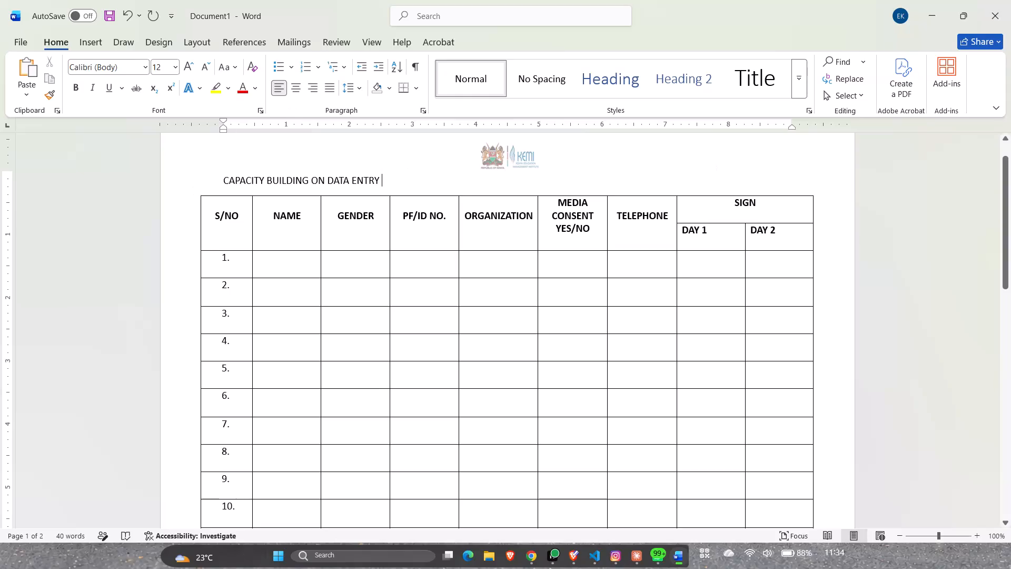
# Extend the title above the table with the words "WHICH WAS HELD FROM" after "DATA ENTRY".
pyautogui.click(404, 187)
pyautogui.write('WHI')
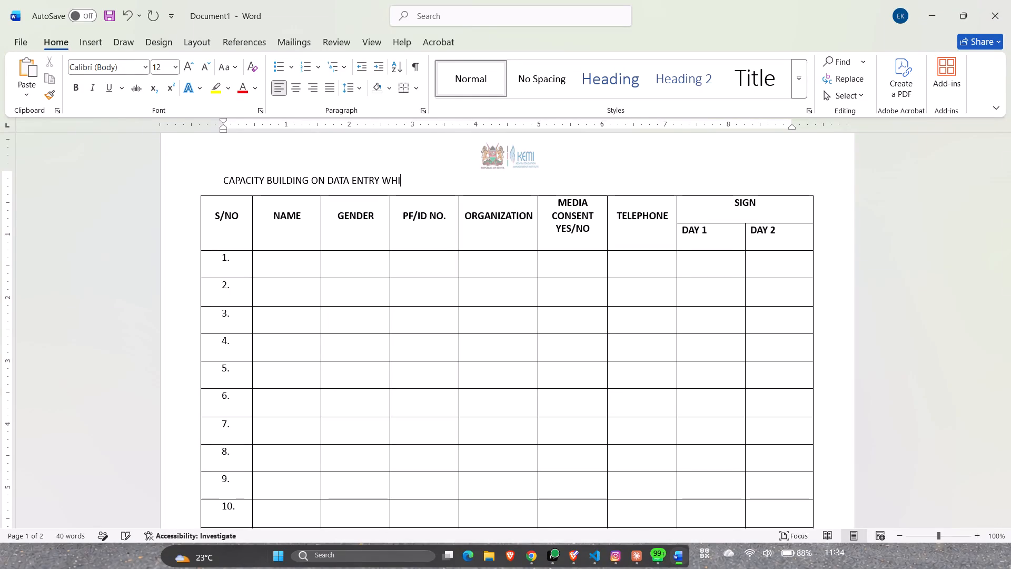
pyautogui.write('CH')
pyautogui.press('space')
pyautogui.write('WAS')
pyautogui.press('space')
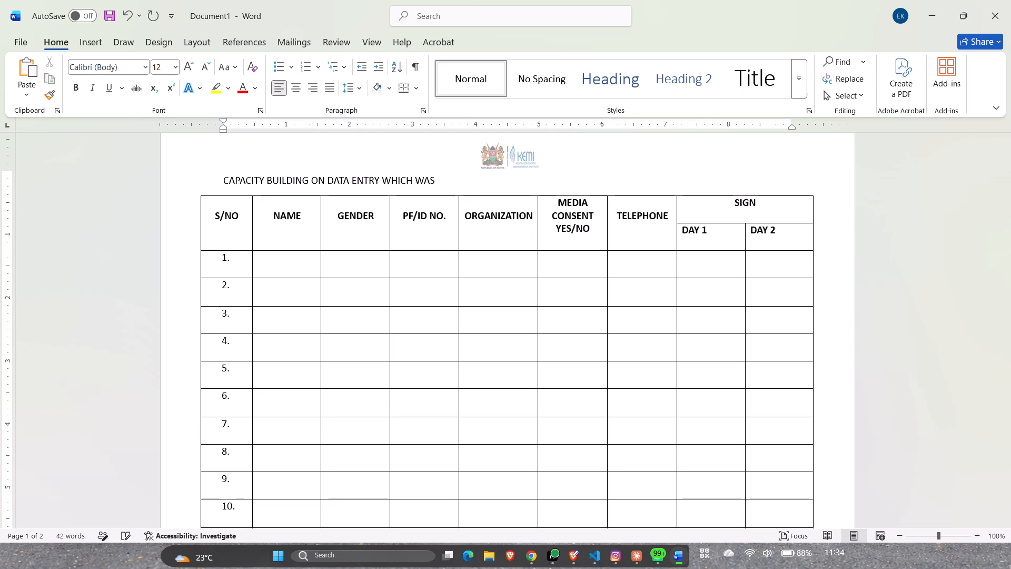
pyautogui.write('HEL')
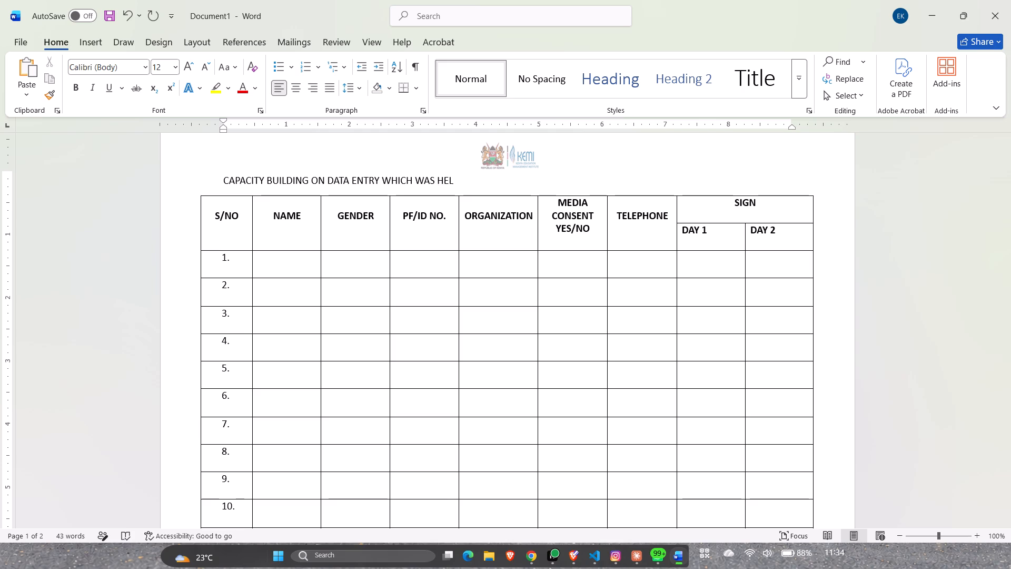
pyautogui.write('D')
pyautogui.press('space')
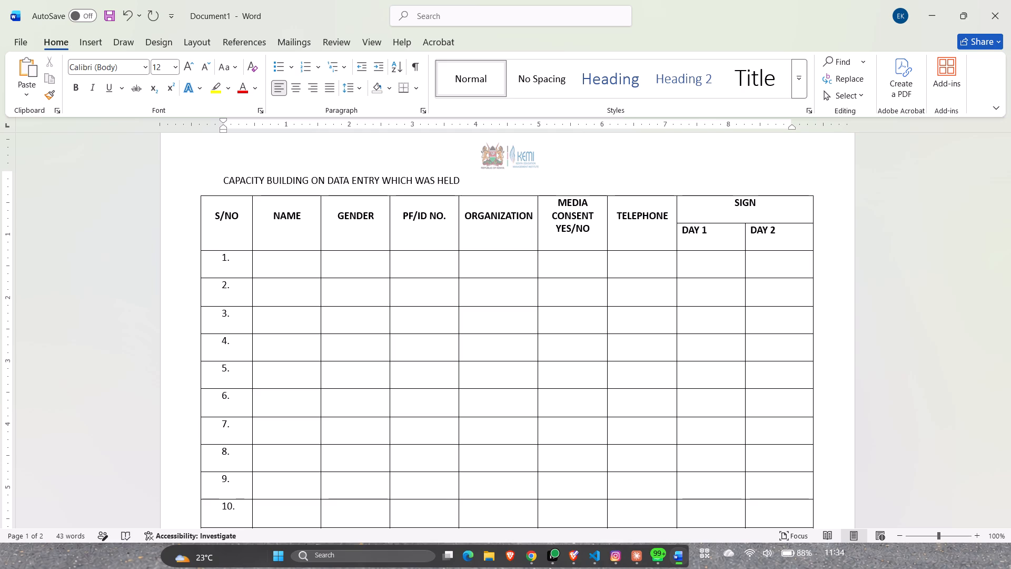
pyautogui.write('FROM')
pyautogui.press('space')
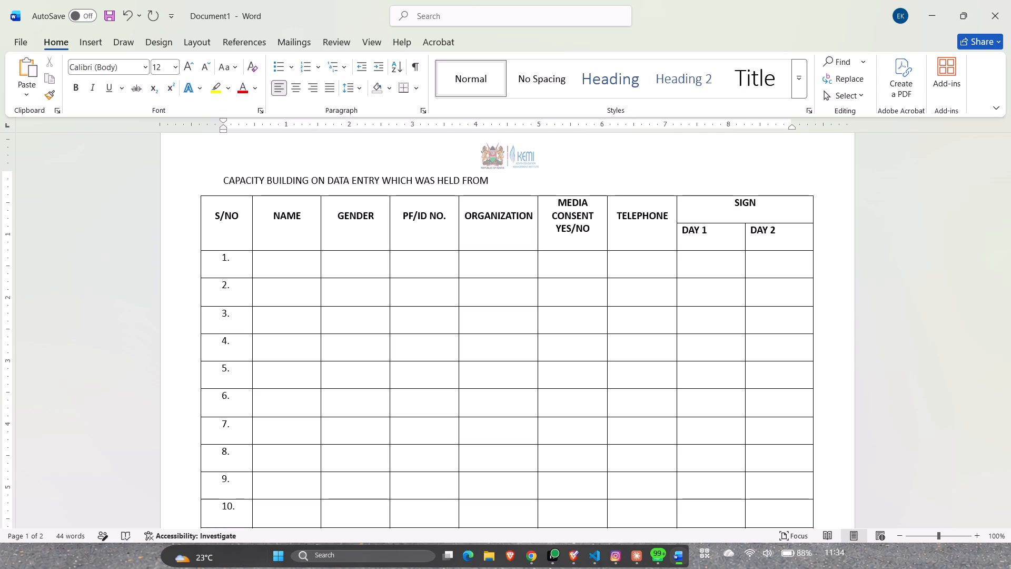
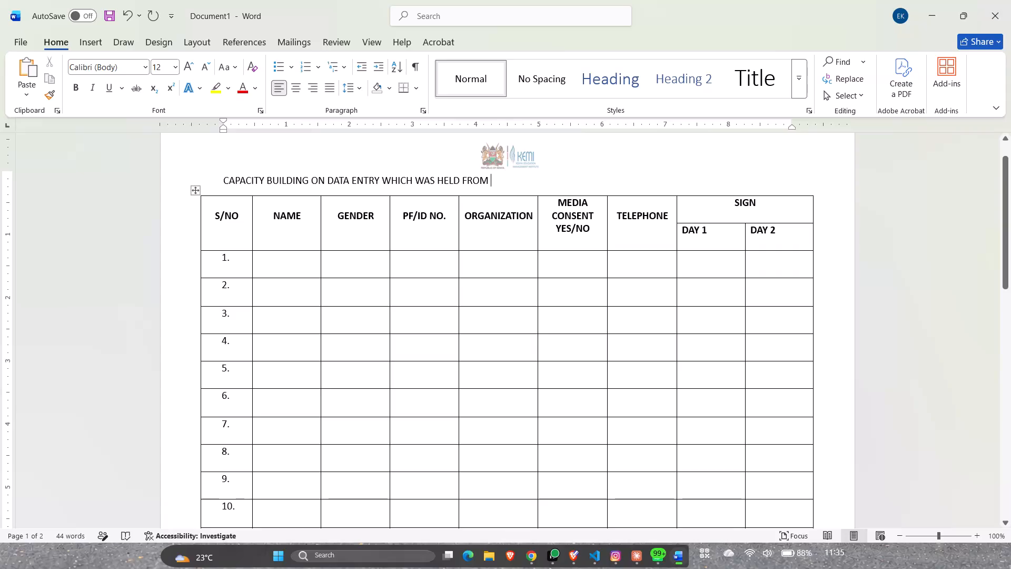
# Check the system calendar for the event's dates, browsing back from November to September 2026, and return to the title line's end.
pyautogui.click(830, 562)
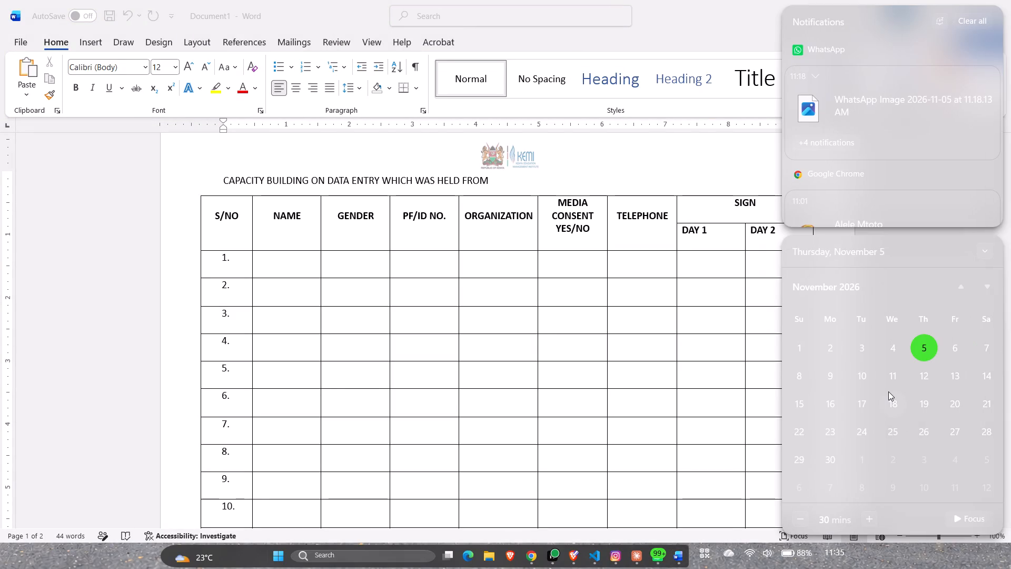
pyautogui.scroll(3, 888, 391)
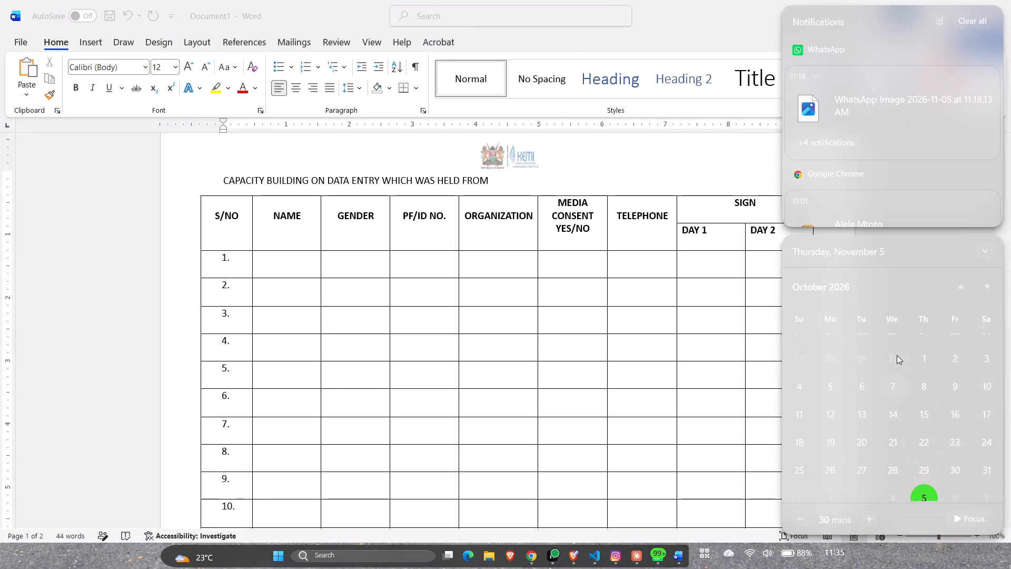
pyautogui.scroll(1, 897, 355)
pyautogui.scroll(-1, 896, 356)
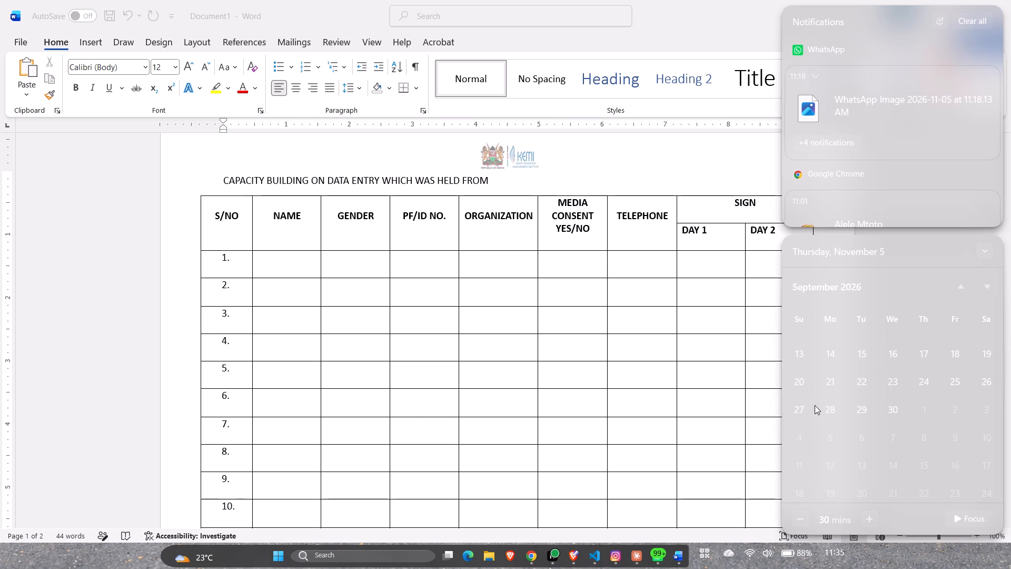
pyautogui.scroll(1, 849, 373)
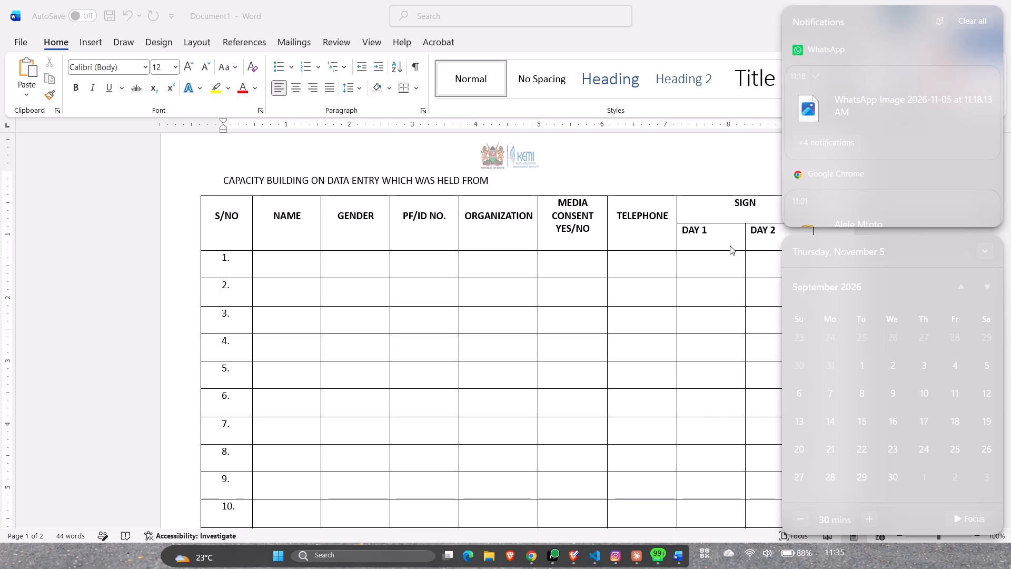
pyautogui.click(566, 175)
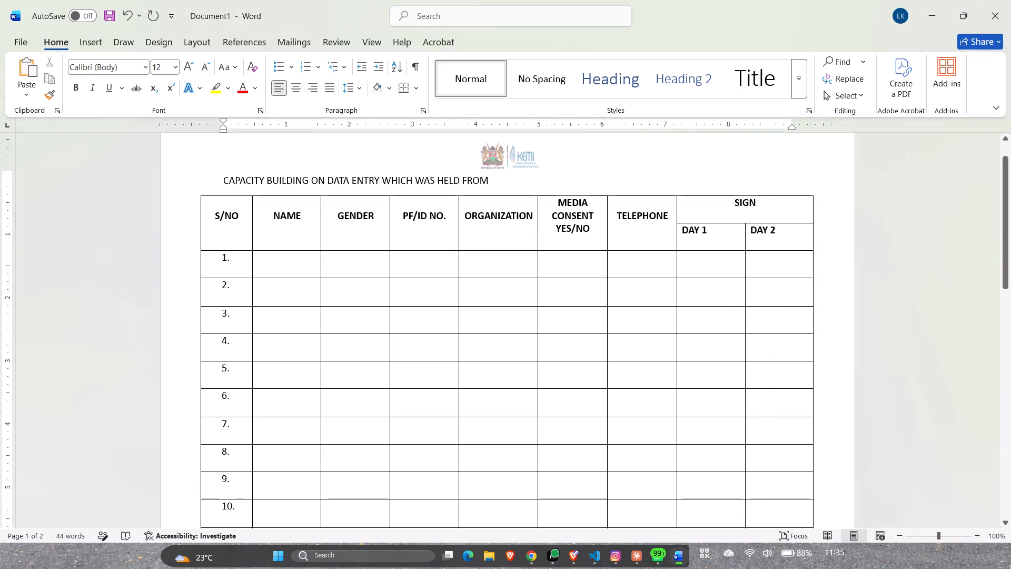
# Continue the title above the table with the dates "10TH TO 11TH SEPTEMBER 2026", using capital superscript ordinals.
pyautogui.write('10th')
pyautogui.press('space')
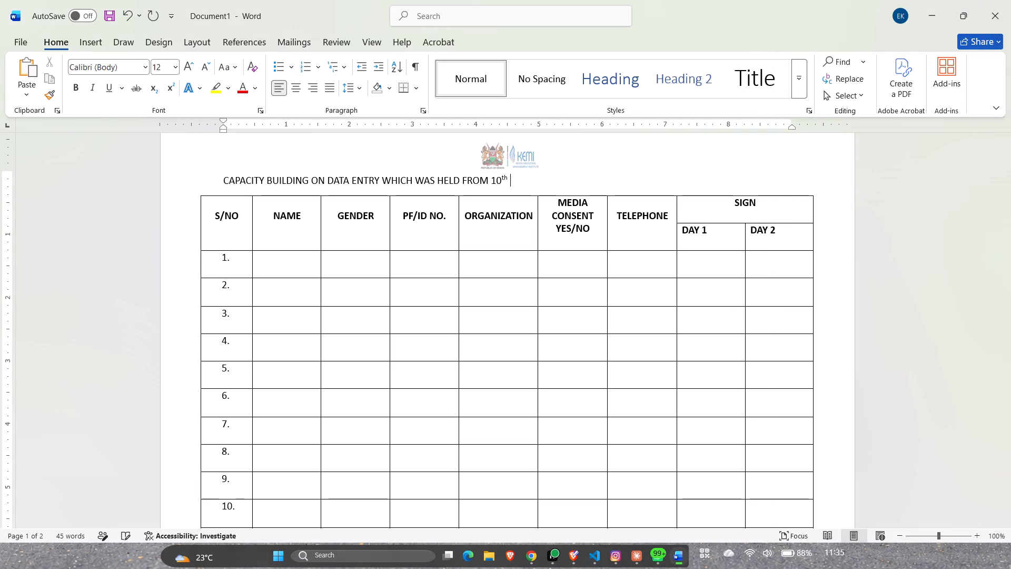
pyautogui.press('BackSpace')
pyautogui.press('BackSpace')
pyautogui.press('BackSpace')
pyautogui.write('TH')
pyautogui.press('space')
pyautogui.write('TO')
pyautogui.press('space')
pyautogui.write('11')
pyautogui.write('TH')
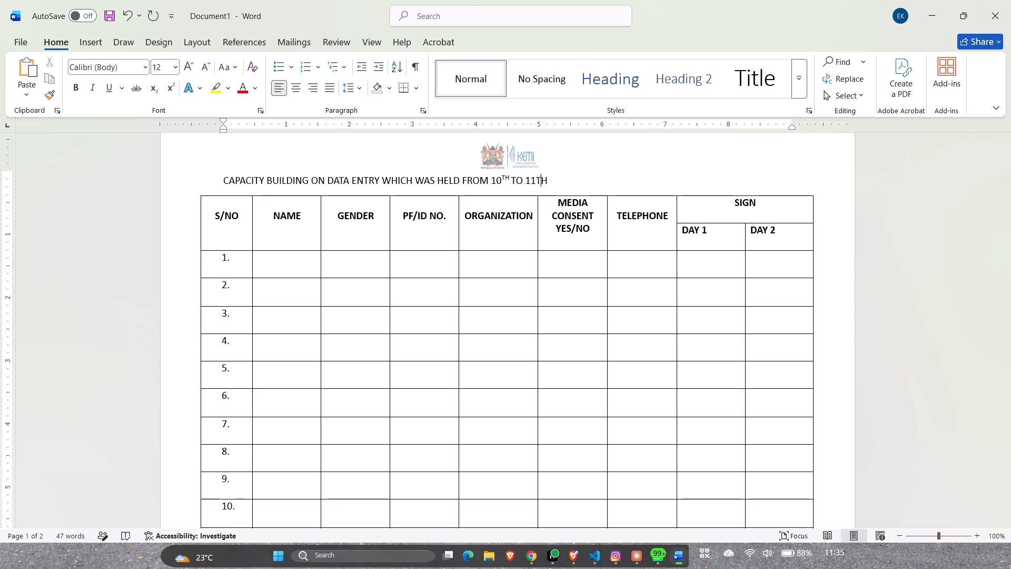
pyautogui.press('space')
pyautogui.press('s')
pyautogui.write('EPTEMBER')
pyautogui.press('space')
pyautogui.write('202')
pyautogui.write('6')
pyautogui.press('space')
# Add the venue "AT KEMI SMALL HALL" to the end of the title line.
pyautogui.write('AT KEMI SMALL')
pyautogui.press('space')
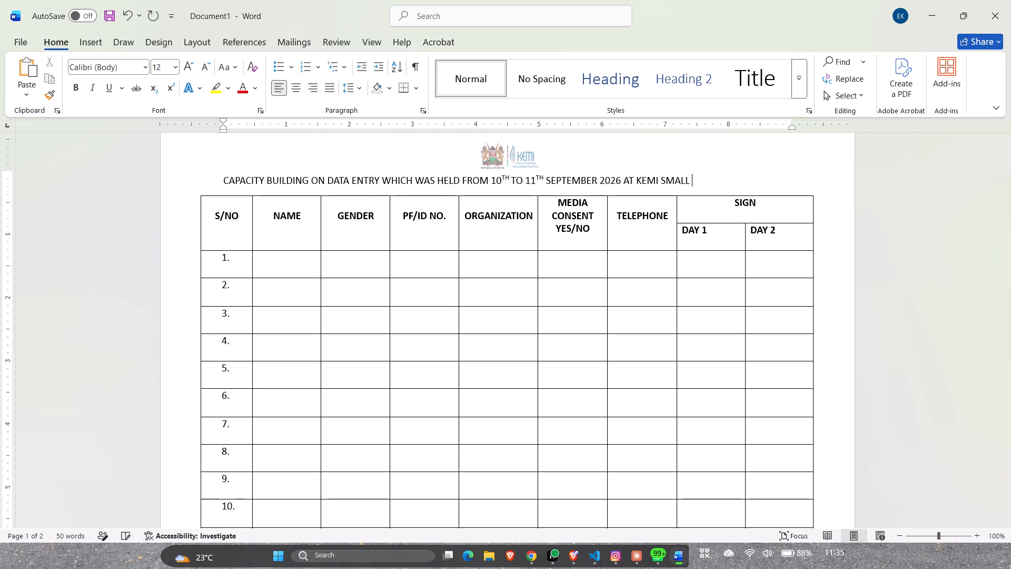
pyautogui.write('HALL')
# Centre the whole title line above the table and make it bold and underlined.
pyautogui.click(181, 181)
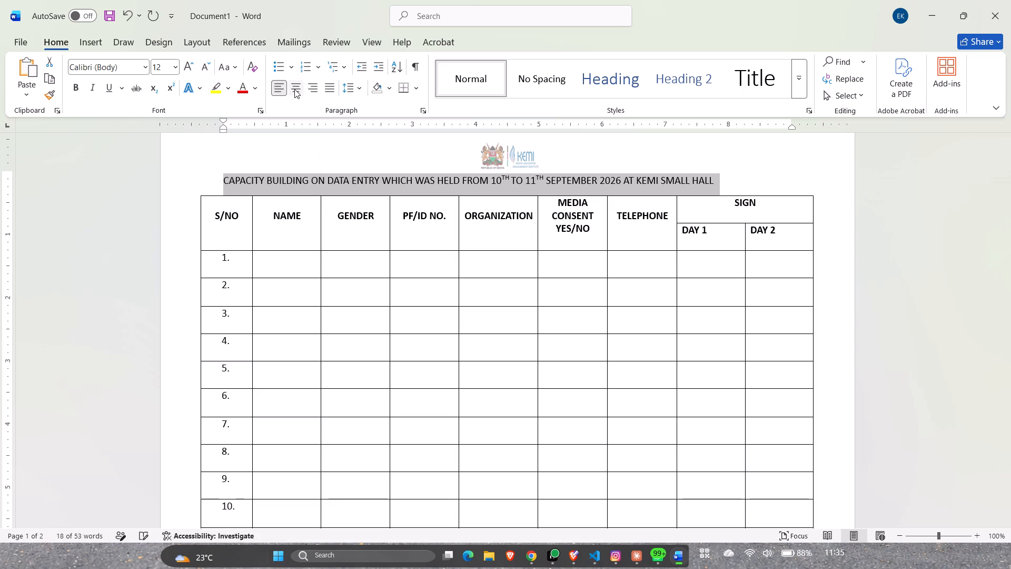
pyautogui.click(294, 89)
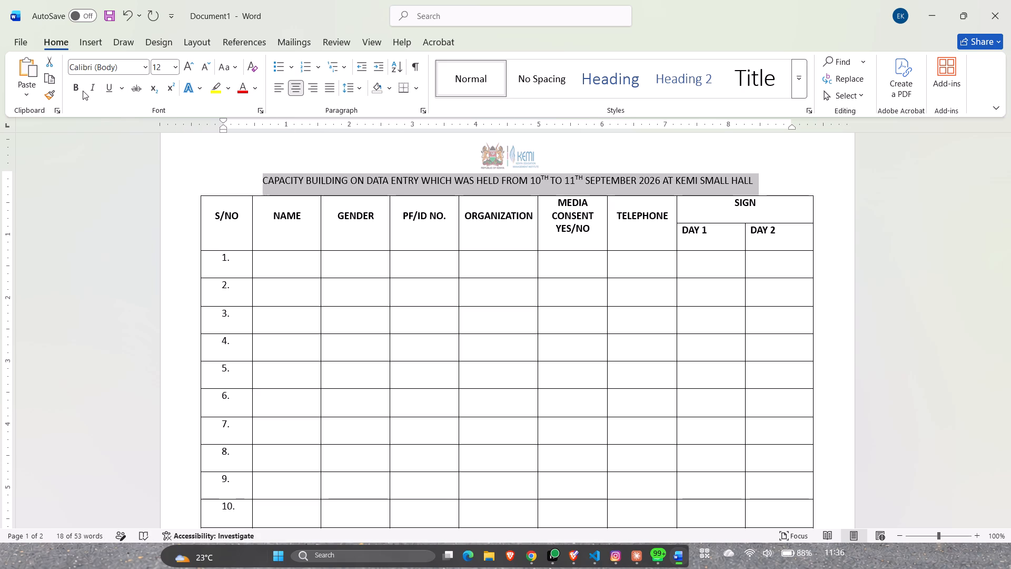
pyautogui.click(74, 87)
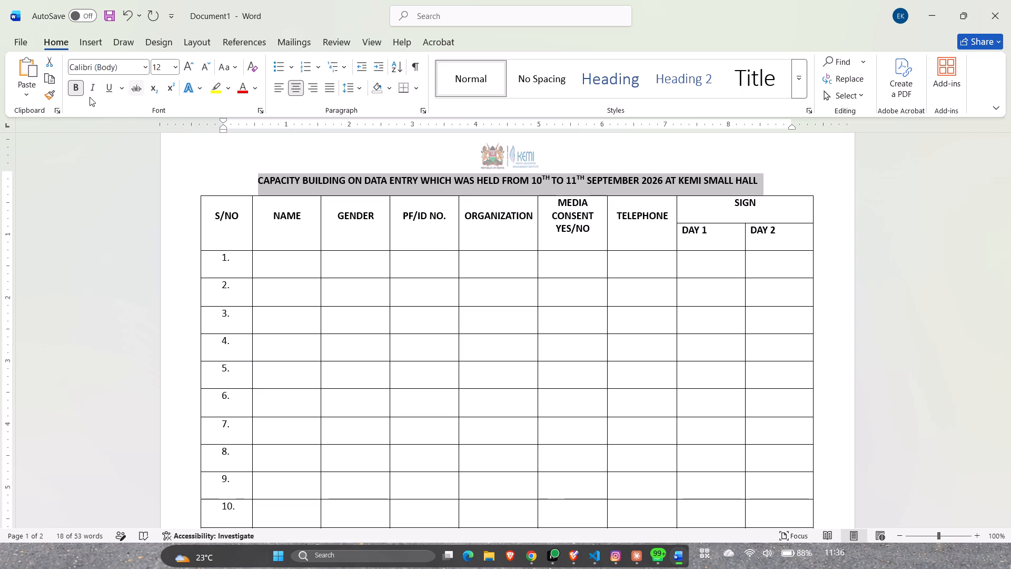
pyautogui.click(108, 88)
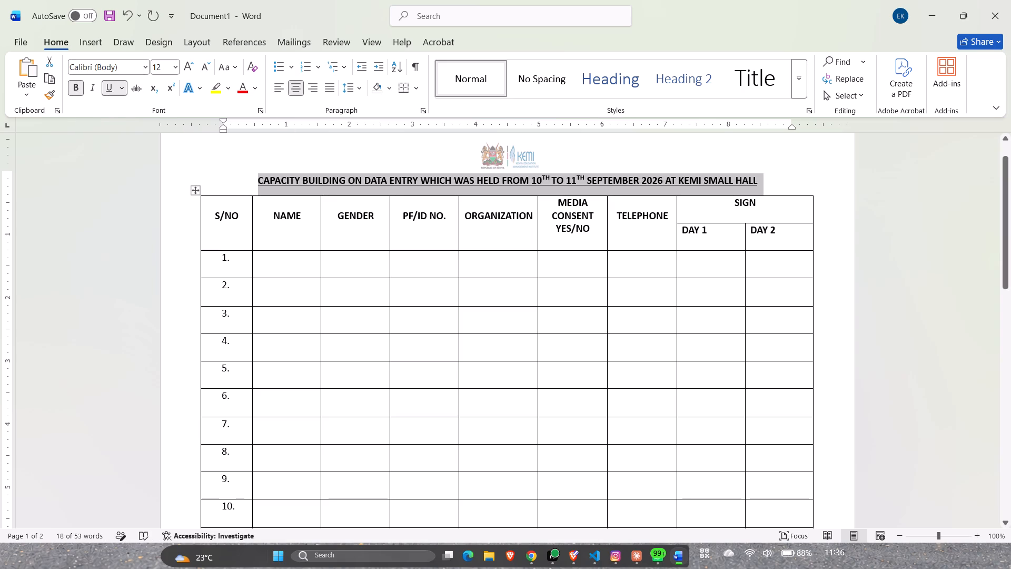
# End the title with a full stop and add a second heading line reading "ATTENDANCE REGISTER." beneath it.
pyautogui.click(774, 178)
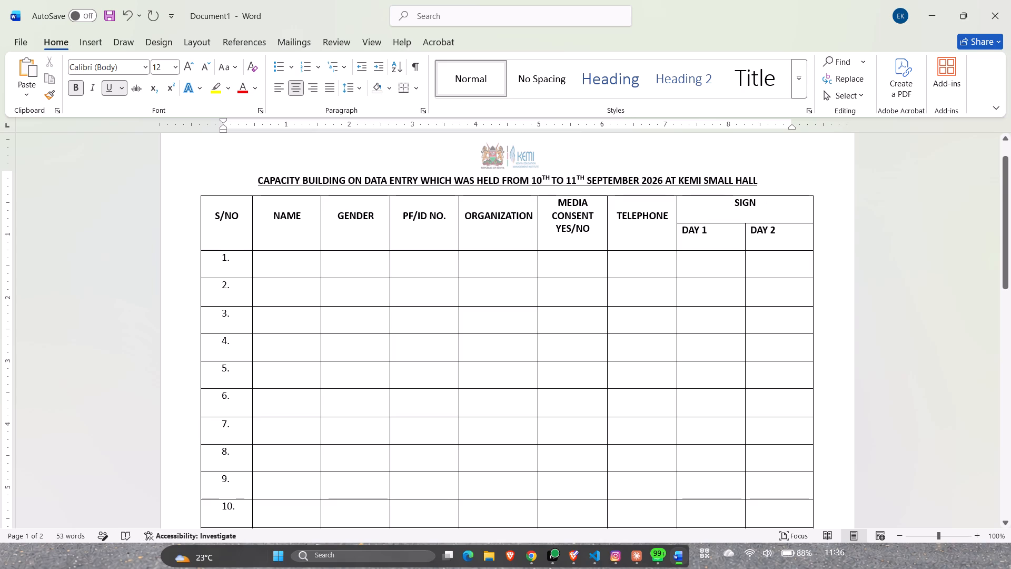
pyautogui.press('.')
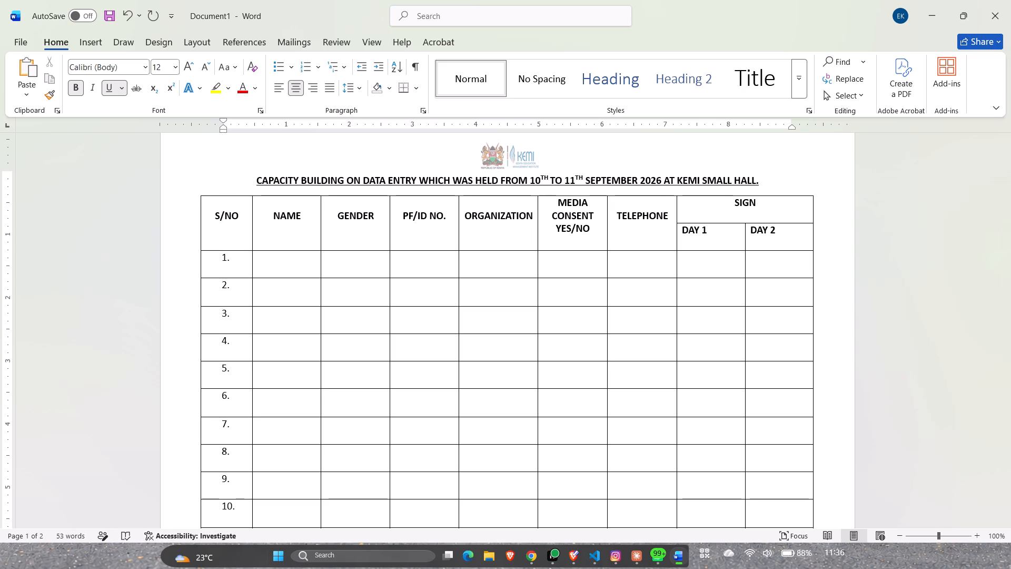
pyautogui.press('Return')
pyautogui.write('ATTENDANCE REGI')
pyautogui.write('STER')
pyautogui.press('.')
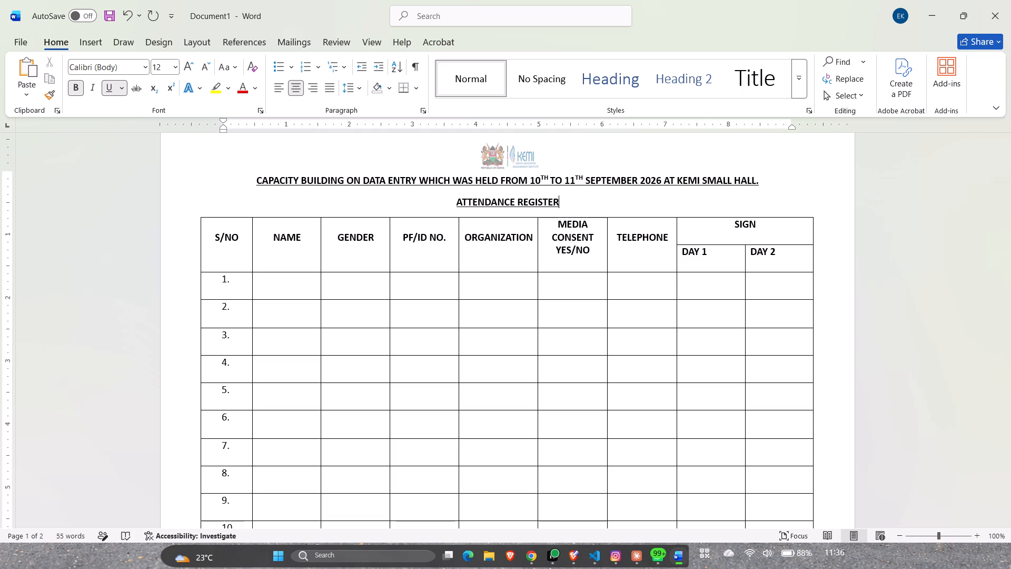
# Enlarge the whole table from its end on the second page to about 10 inches wide with rows about 0.46 inches high.
pyautogui.scroll(-3, 722, 289)
pyautogui.scroll(-3, 568, 331)
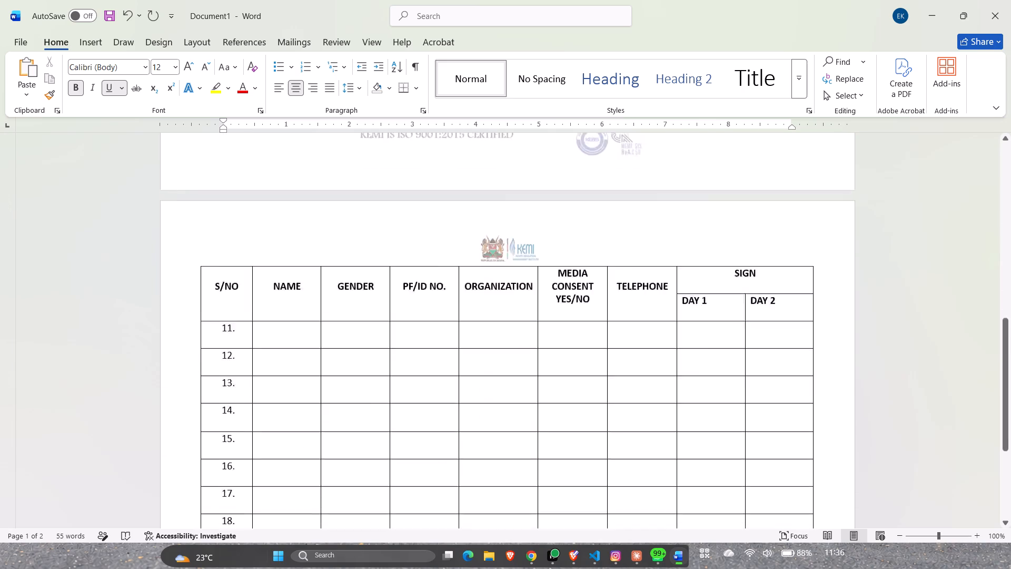
pyautogui.scroll(-3, 567, 329)
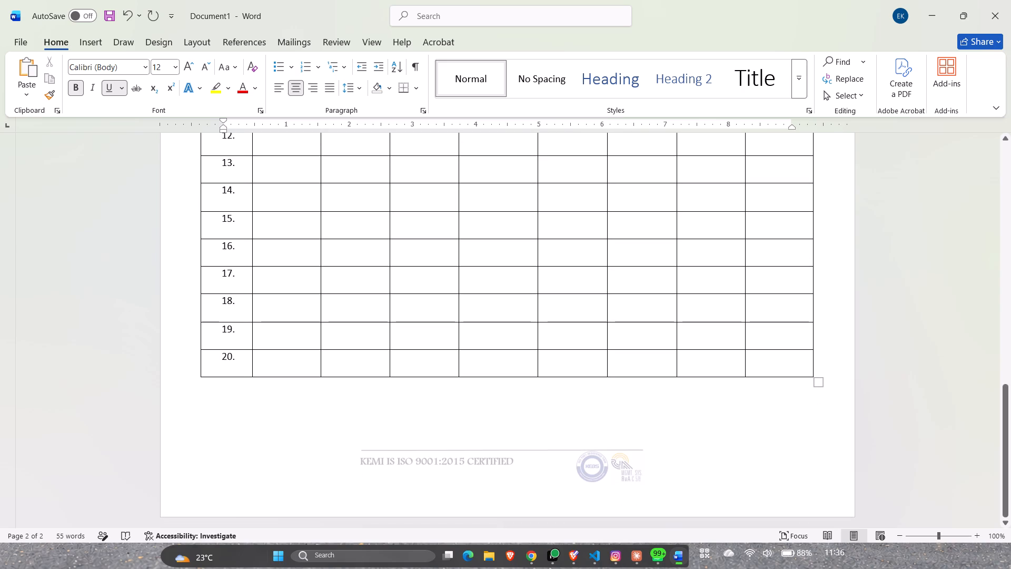
pyautogui.moveTo(816, 379); pyautogui.dragTo(829, 397)
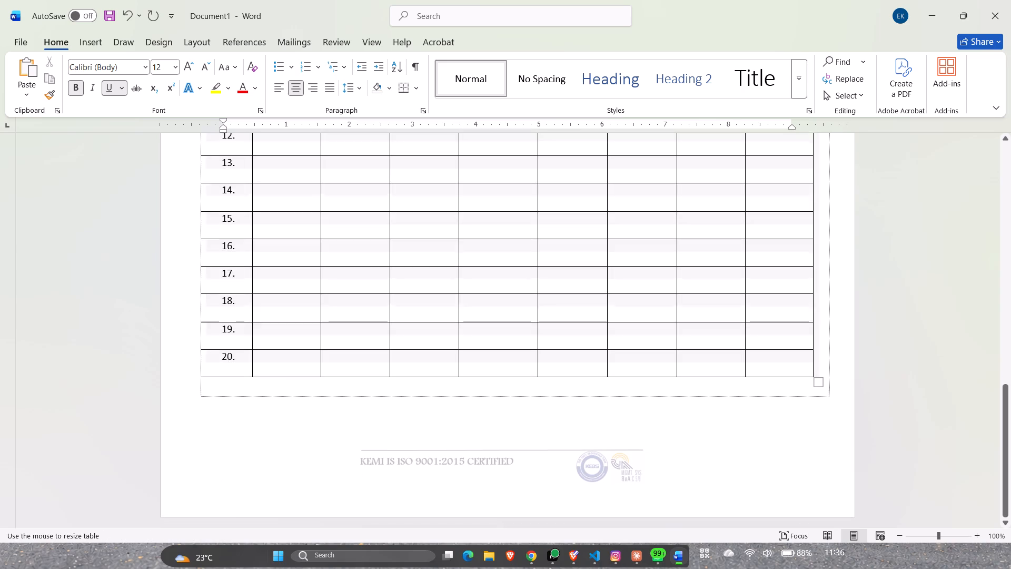
pyautogui.moveTo(829, 397); pyautogui.dragTo(829, 397)
pyautogui.click(829, 398)
pyautogui.moveTo(829, 403); pyautogui.dragTo(822, 414)
pyautogui.moveTo(820, 416); pyautogui.dragTo(823, 405)
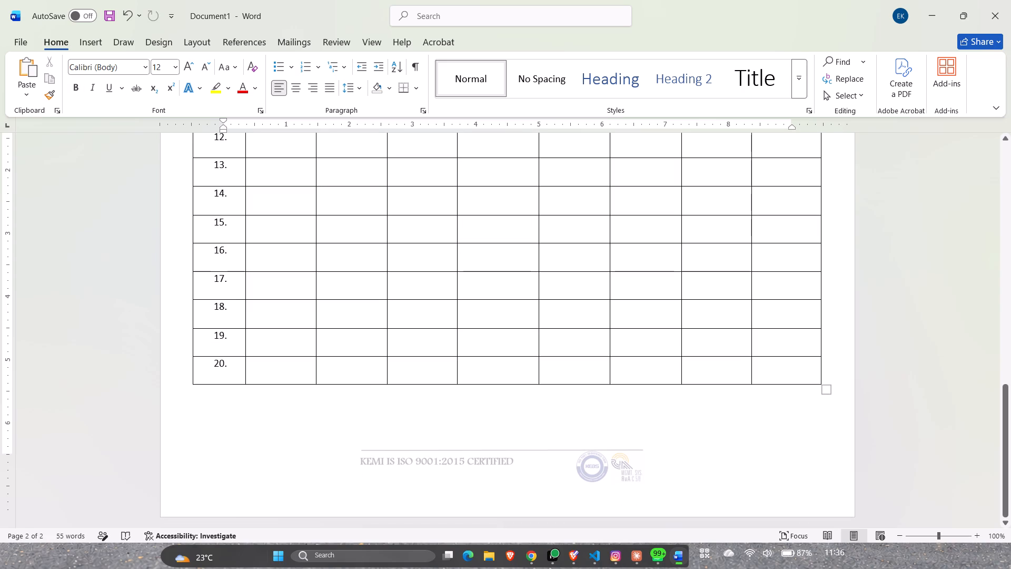
pyautogui.moveTo(824, 387); pyautogui.dragTo(828, 414)
pyautogui.click(805, 376)
pyautogui.moveTo(825, 387); pyautogui.dragTo(825, 407)
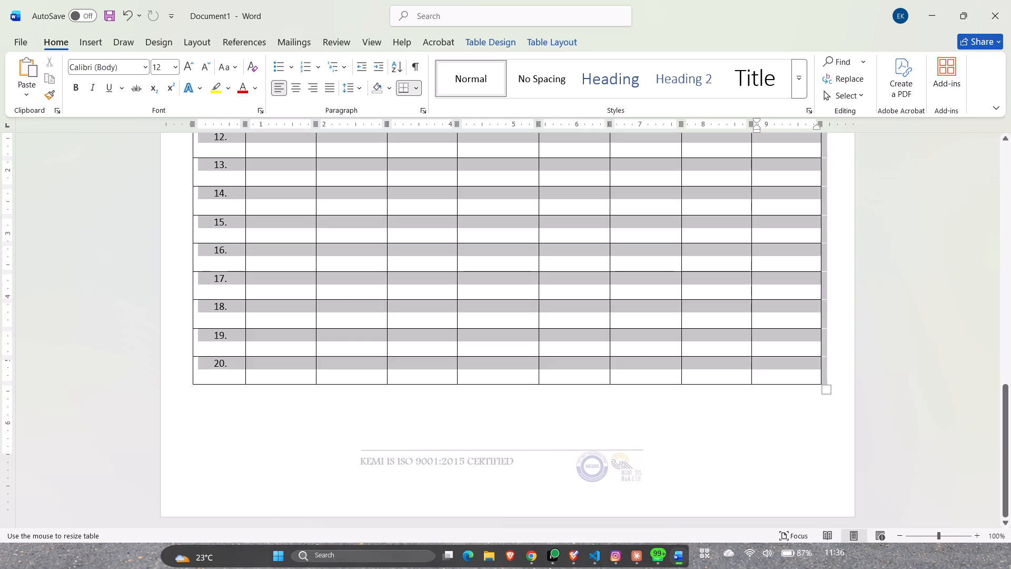
pyautogui.moveTo(825, 407); pyautogui.dragTo(827, 415)
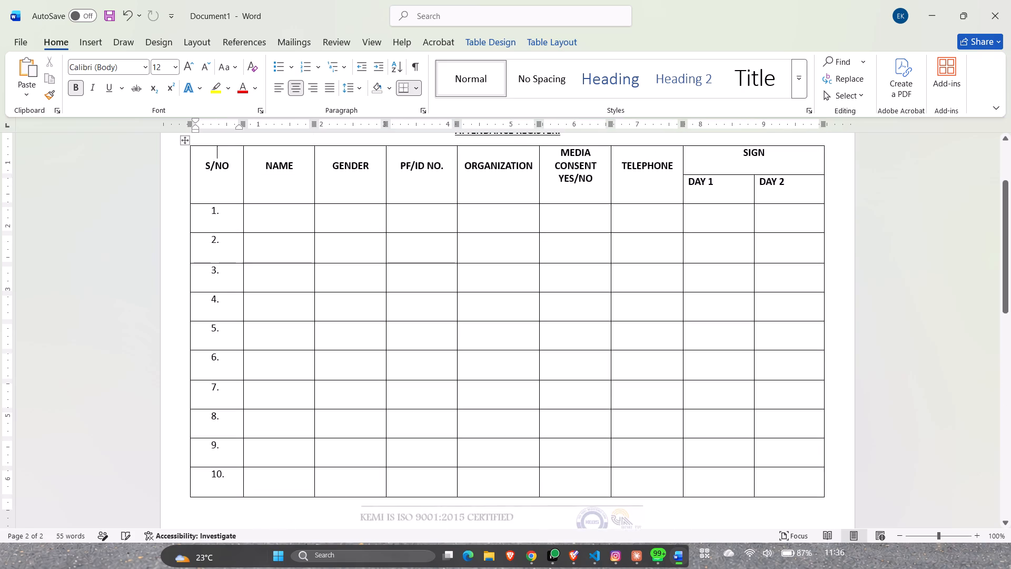
# Examine the enlarged table across both pages, including the headings above it and the repeated column headings.
pyautogui.scroll(-15, 613, 366)
pyautogui.scroll(2, 589, 369)
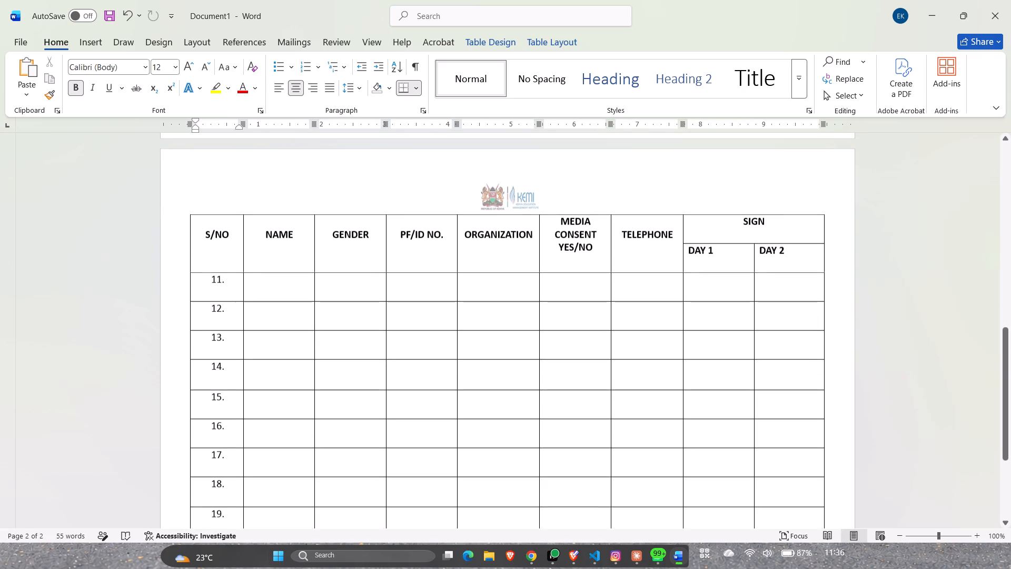
pyautogui.scroll(1, 433, 346)
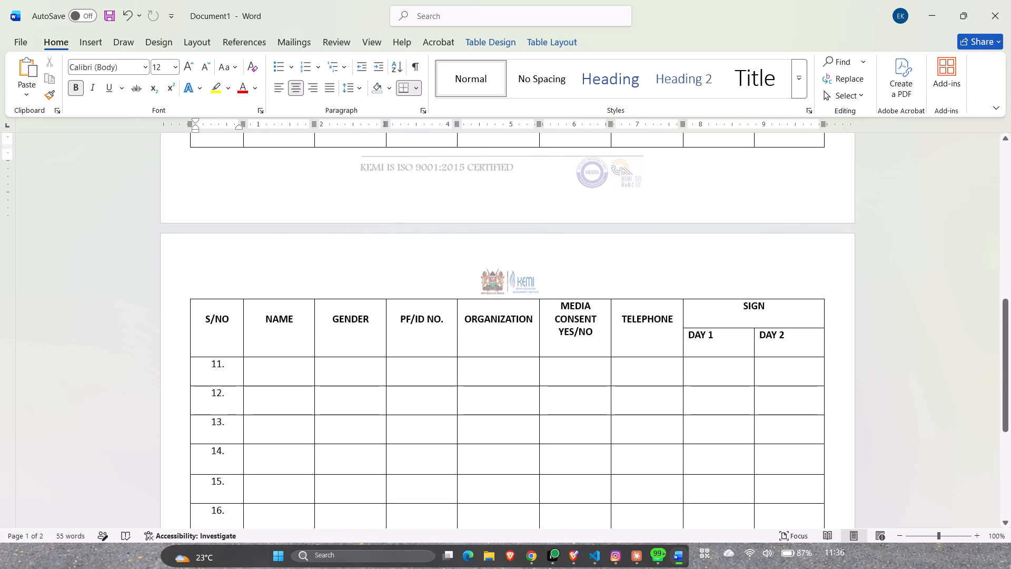
pyautogui.scroll(7, 297, 272)
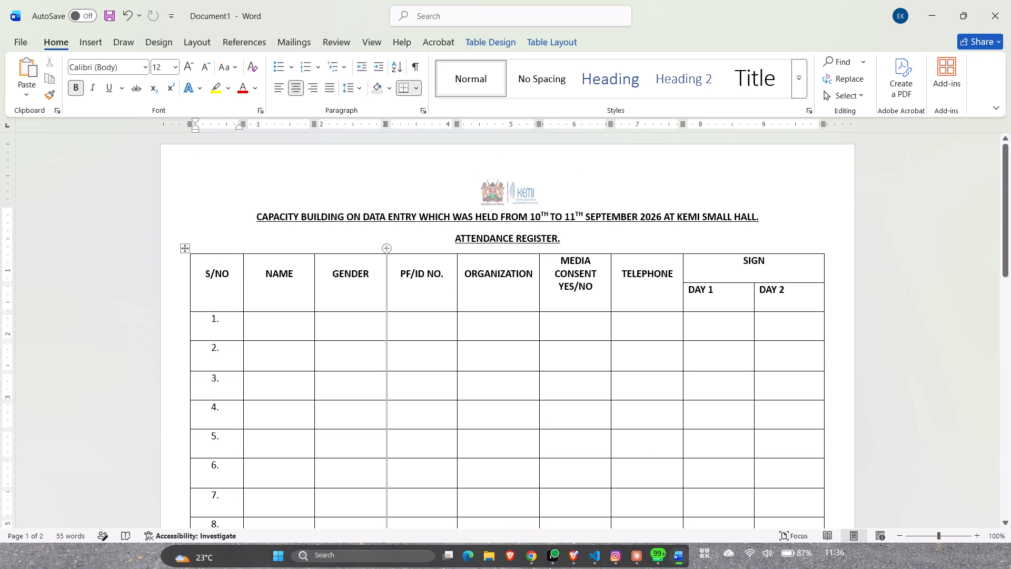
pyautogui.click(763, 183)
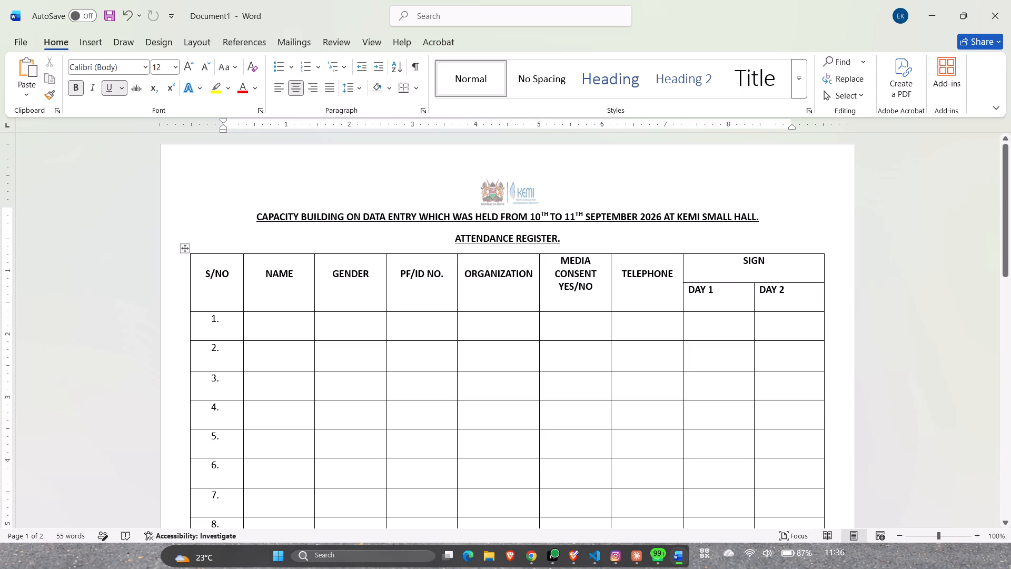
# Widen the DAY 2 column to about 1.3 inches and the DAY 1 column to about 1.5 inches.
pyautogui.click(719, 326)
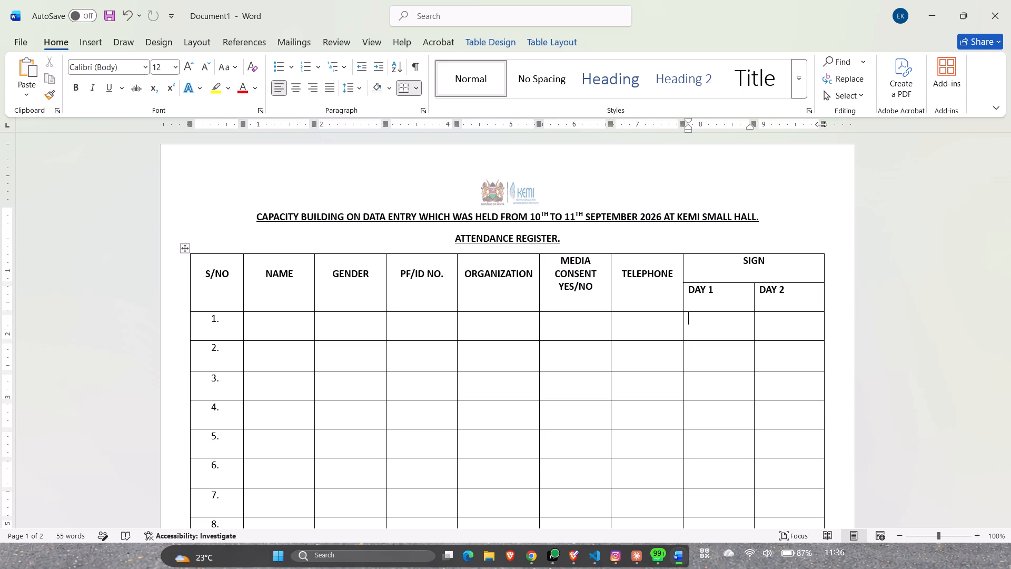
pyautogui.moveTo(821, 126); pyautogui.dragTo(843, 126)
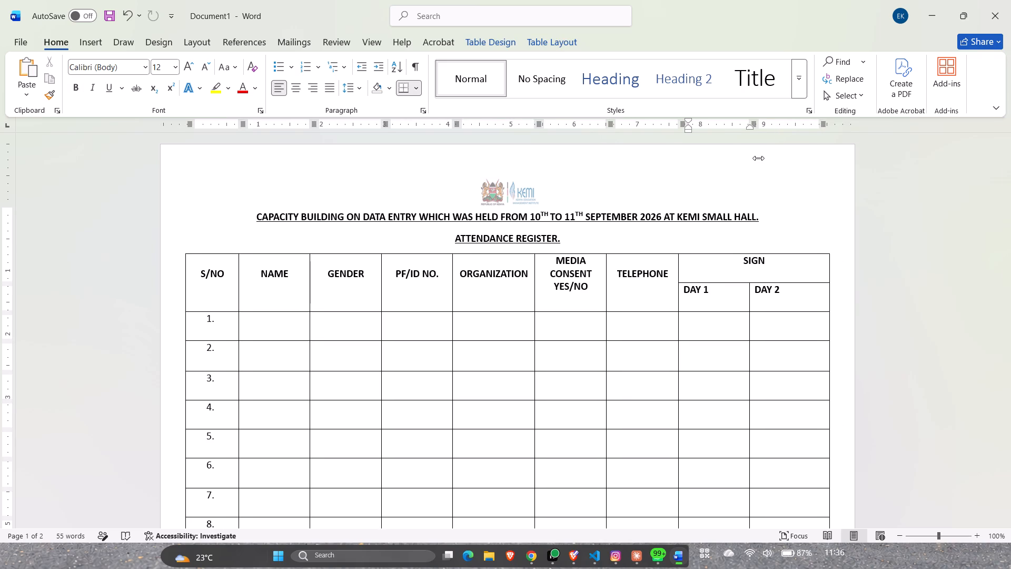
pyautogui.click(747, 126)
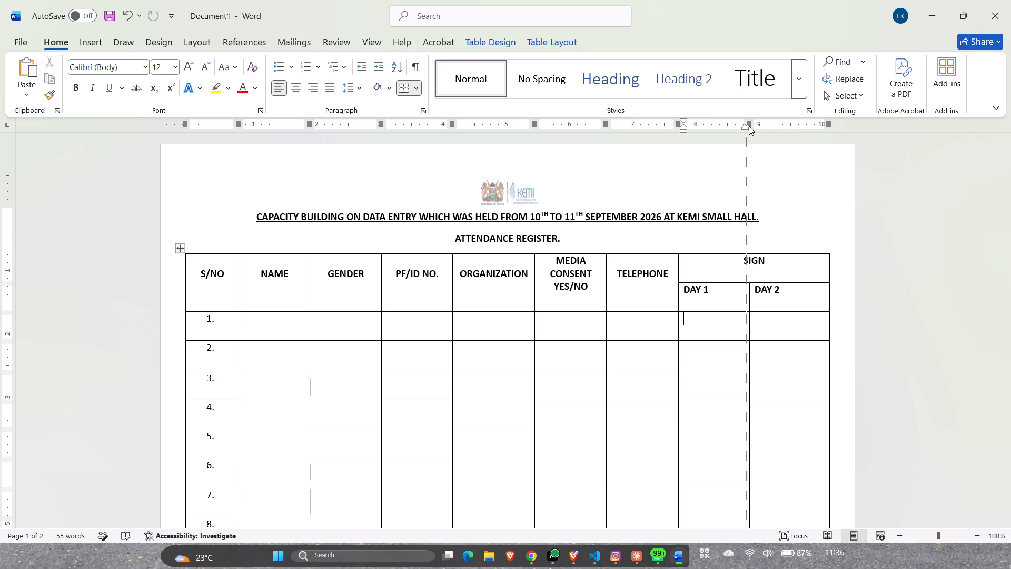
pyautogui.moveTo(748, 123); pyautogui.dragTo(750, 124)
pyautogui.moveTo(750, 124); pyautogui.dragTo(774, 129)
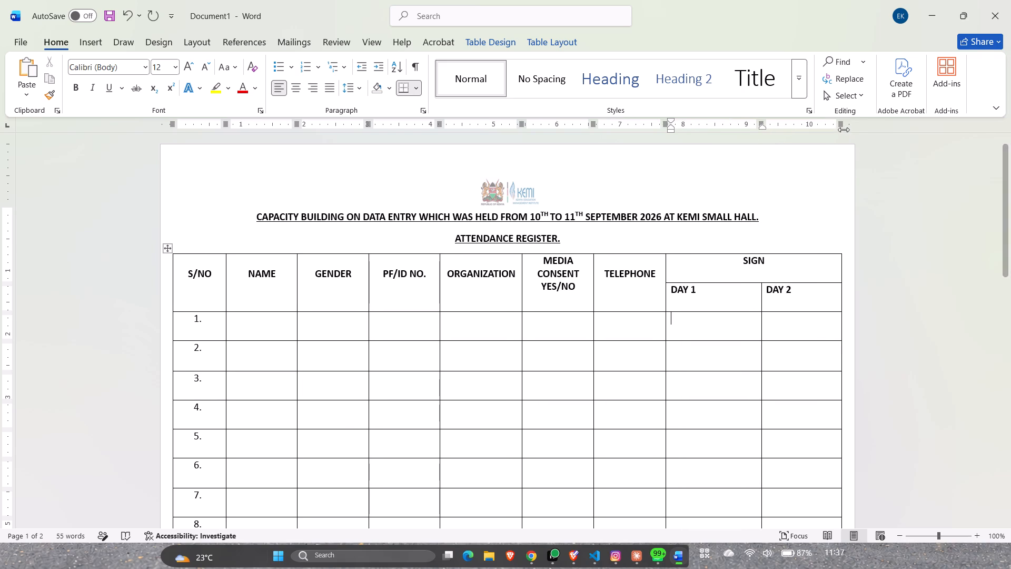
# Narrow the DAY 2 and DAY 1 columns to about 0.9 inches each.
pyautogui.moveTo(841, 124); pyautogui.dragTo(812, 145)
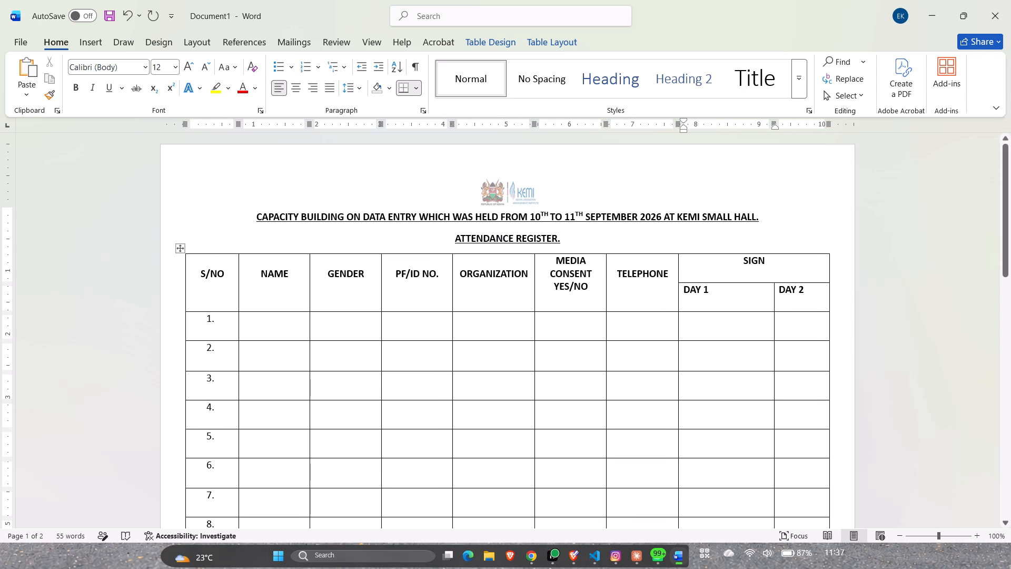
pyautogui.moveTo(775, 123); pyautogui.dragTo(757, 137)
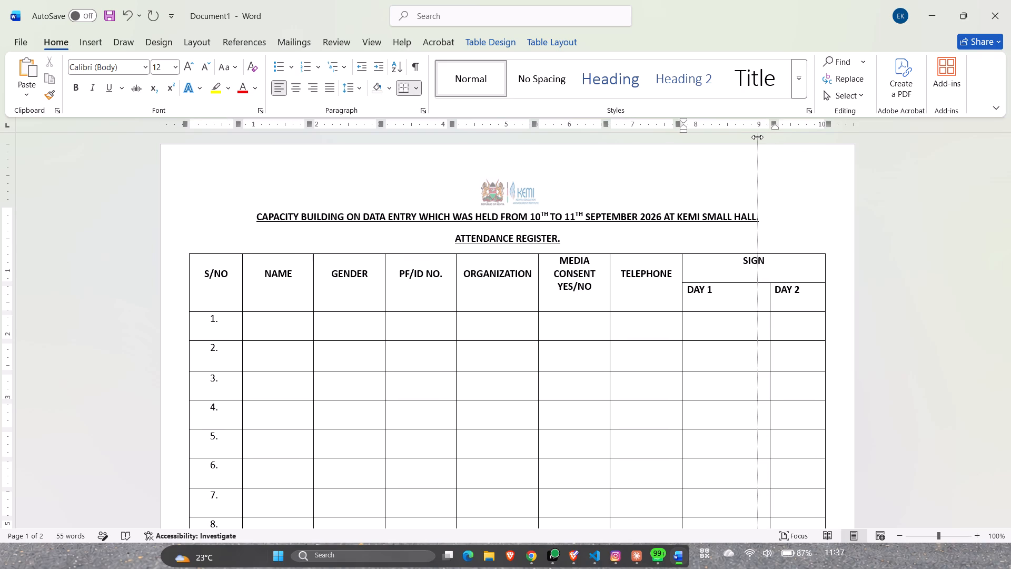
pyautogui.moveTo(757, 137); pyautogui.dragTo(746, 150)
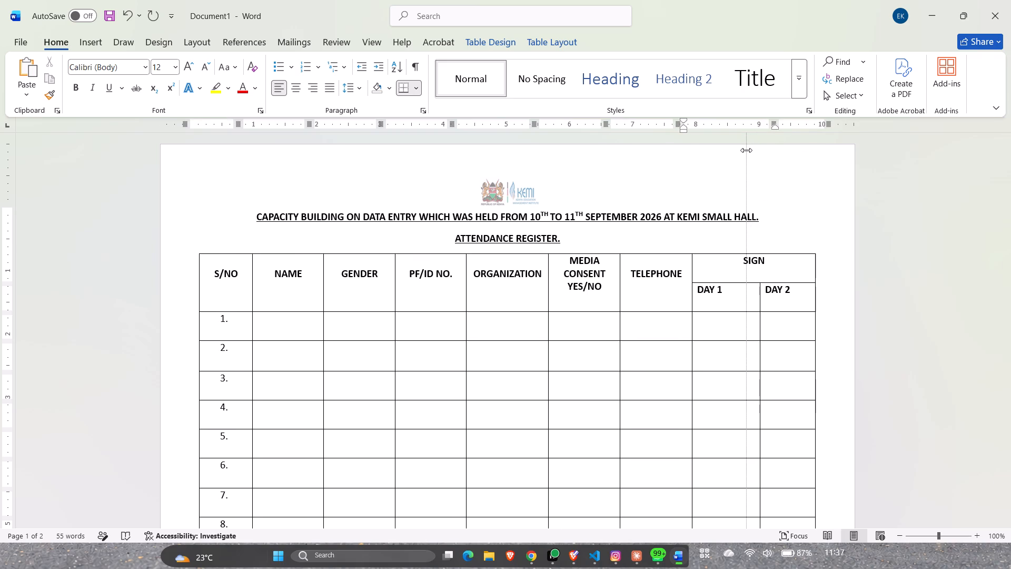
pyautogui.moveTo(746, 150); pyautogui.dragTo(741, 157)
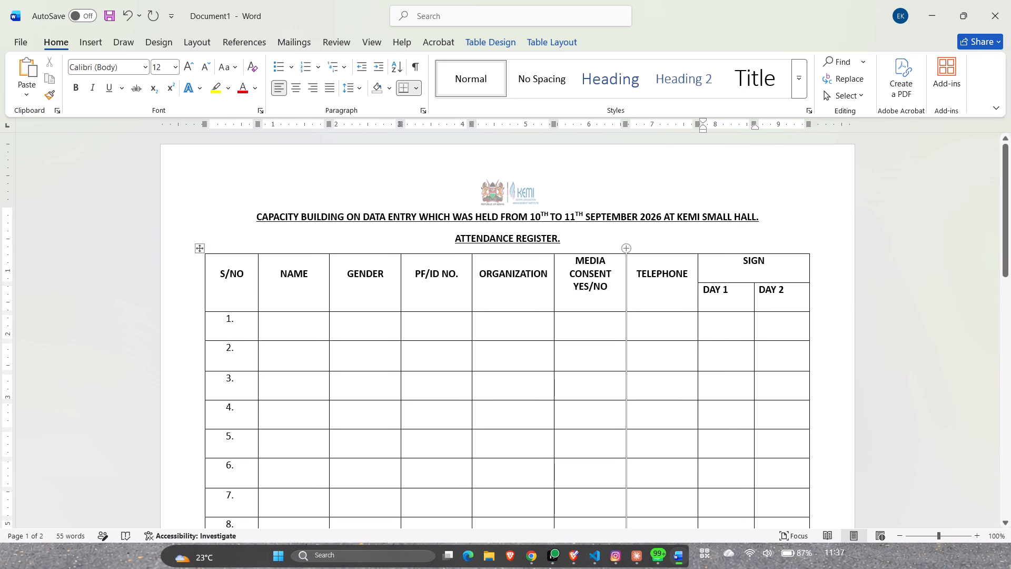
# Widen the NAME column to about 1.8 inches.
pyautogui.moveTo(328, 124); pyautogui.dragTo(332, 125)
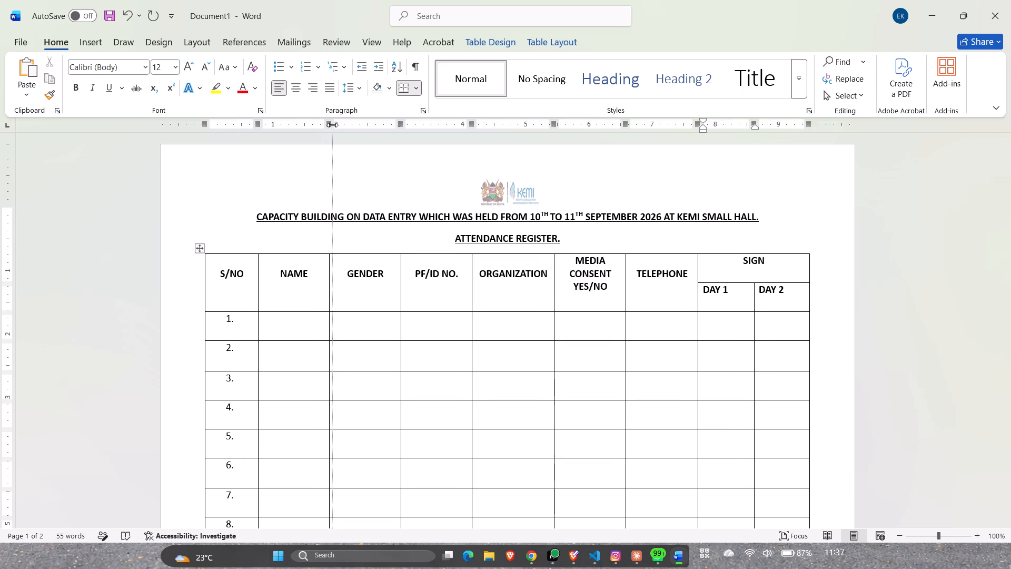
pyautogui.moveTo(332, 125); pyautogui.dragTo(349, 125)
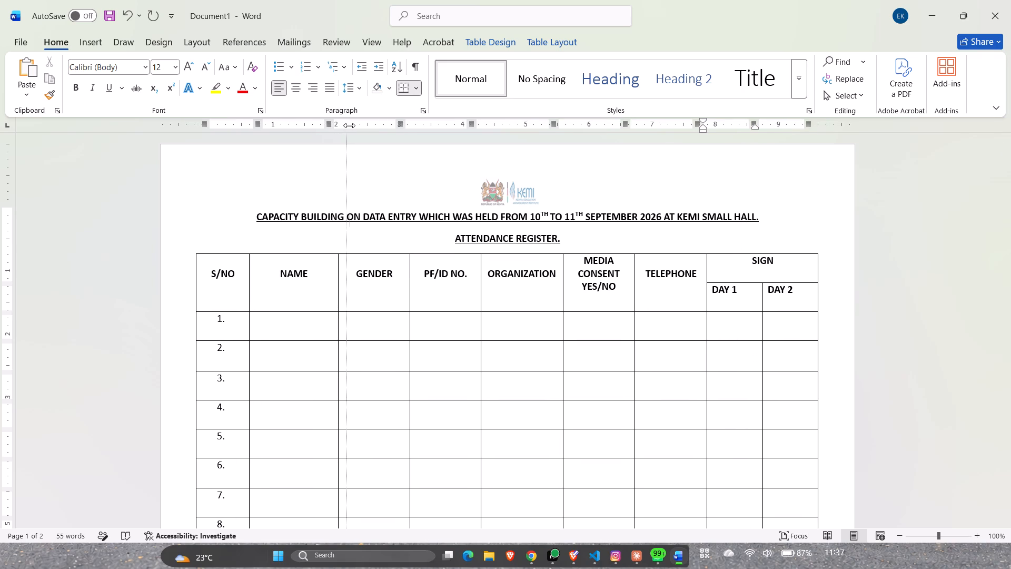
pyautogui.moveTo(349, 125); pyautogui.dragTo(357, 129)
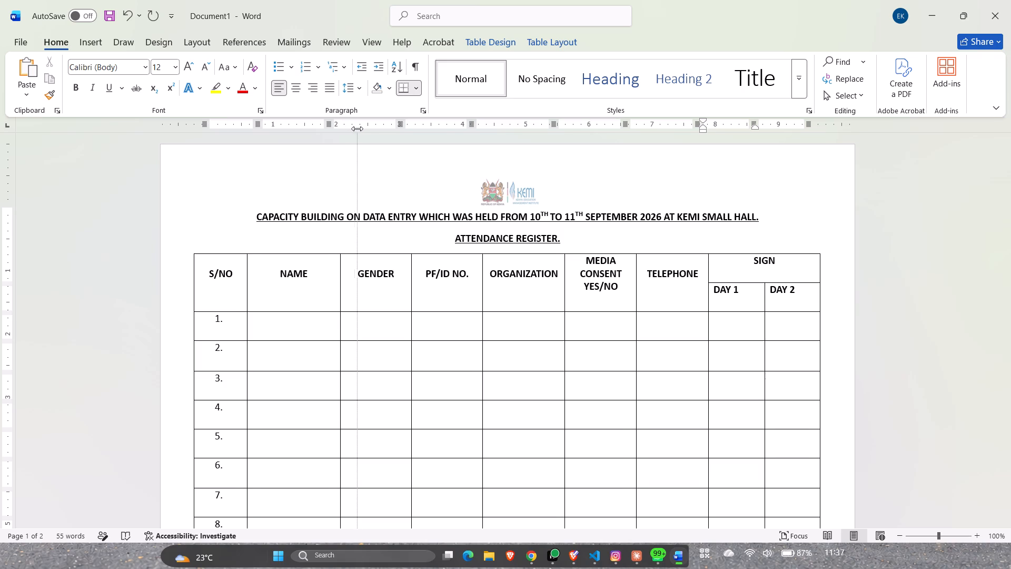
pyautogui.moveTo(357, 129); pyautogui.dragTo(370, 130)
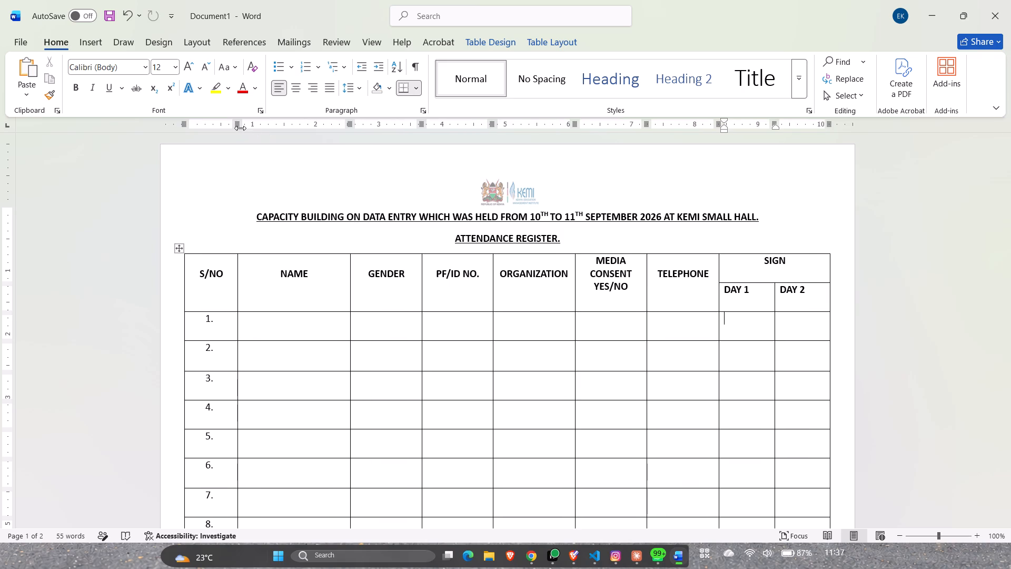
# Narrow the S/NO column to about 0.6 inches so it fits closely around its heading.
pyautogui.moveTo(237, 123); pyautogui.dragTo(232, 130)
pyautogui.moveTo(232, 130); pyautogui.dragTo(227, 140)
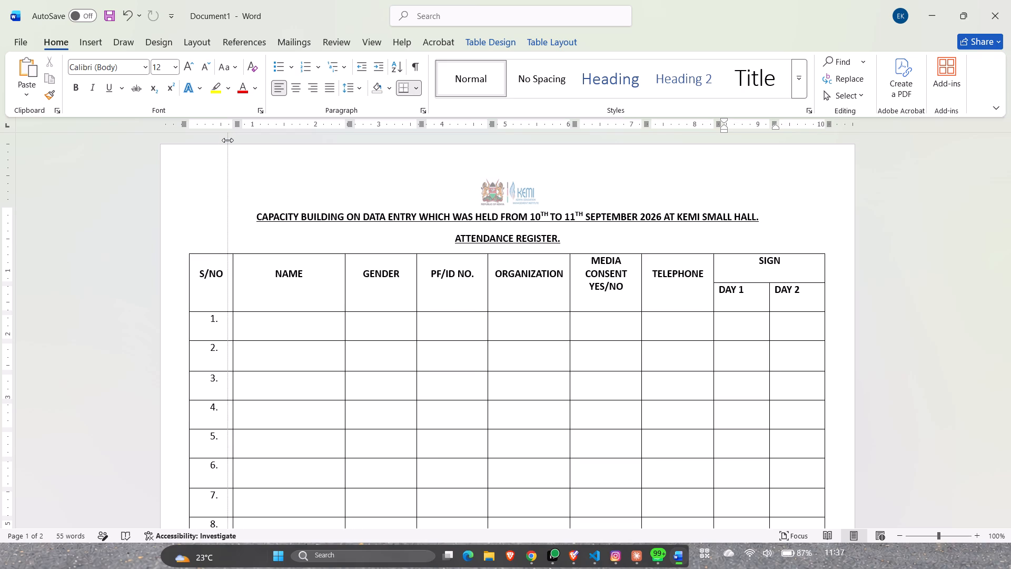
pyautogui.moveTo(227, 140); pyautogui.dragTo(219, 149)
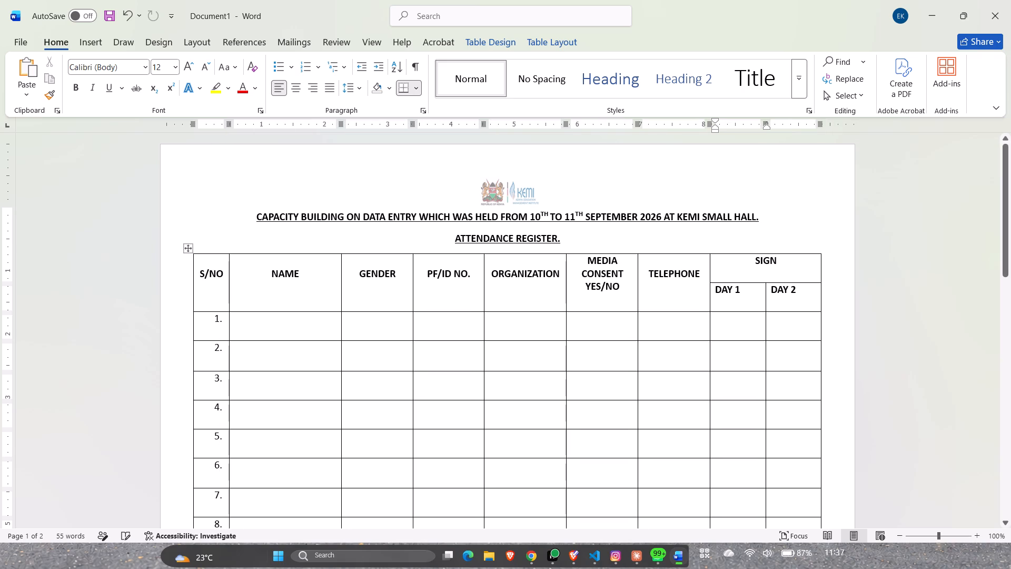
# Move the ORGANIZATION, TELEPHONE and SIGN headings down one line within their header cells.
pyautogui.click(487, 274)
pyautogui.click(490, 274)
pyautogui.press('Return')
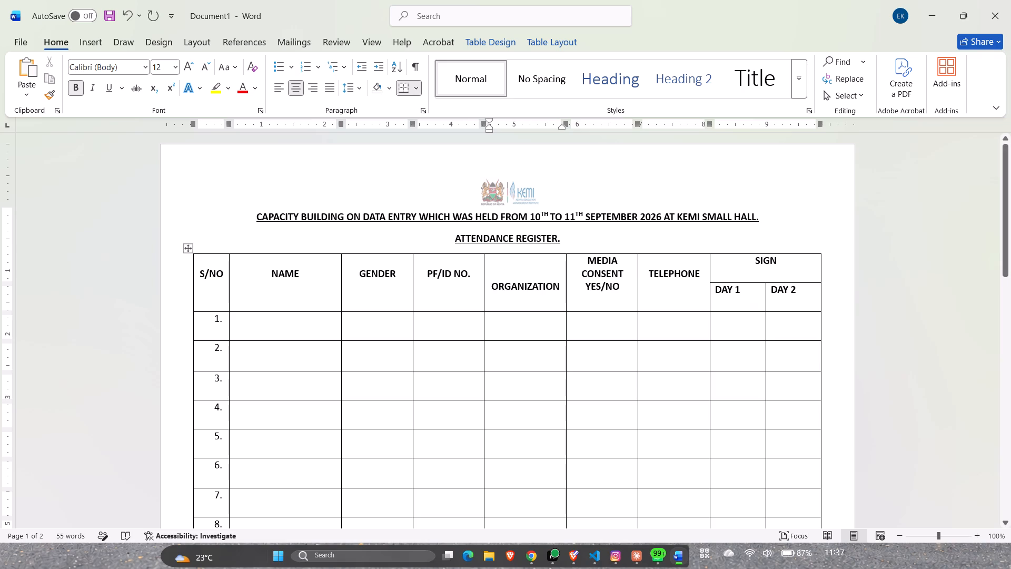
pyautogui.click(648, 272)
pyautogui.press('Return')
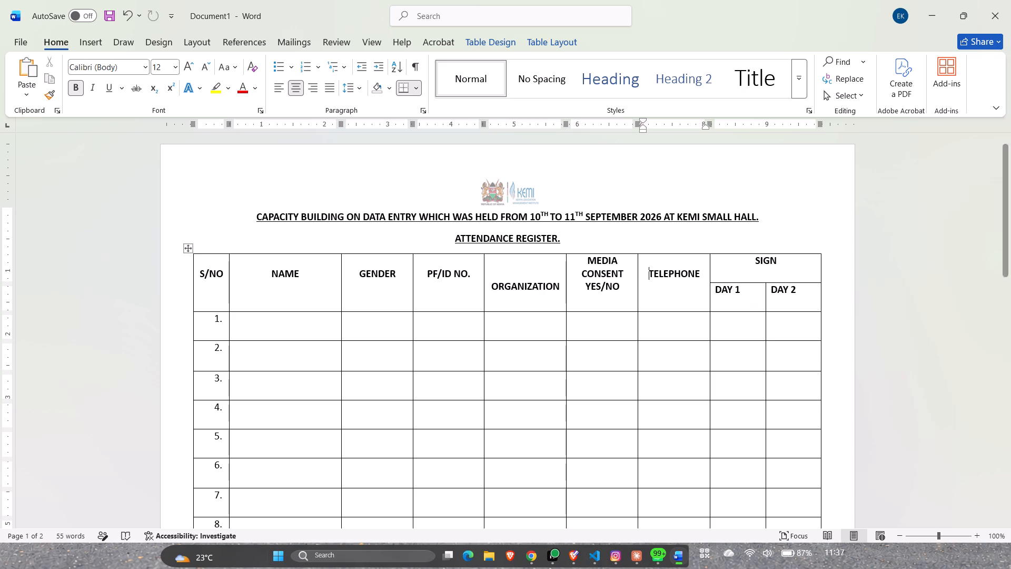
pyautogui.click(749, 261)
pyautogui.press('Return')
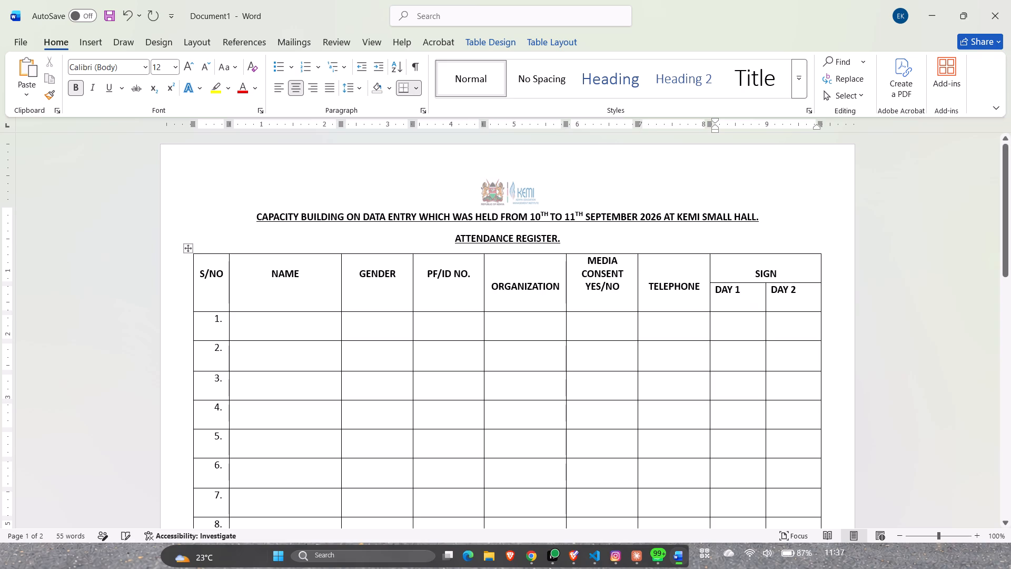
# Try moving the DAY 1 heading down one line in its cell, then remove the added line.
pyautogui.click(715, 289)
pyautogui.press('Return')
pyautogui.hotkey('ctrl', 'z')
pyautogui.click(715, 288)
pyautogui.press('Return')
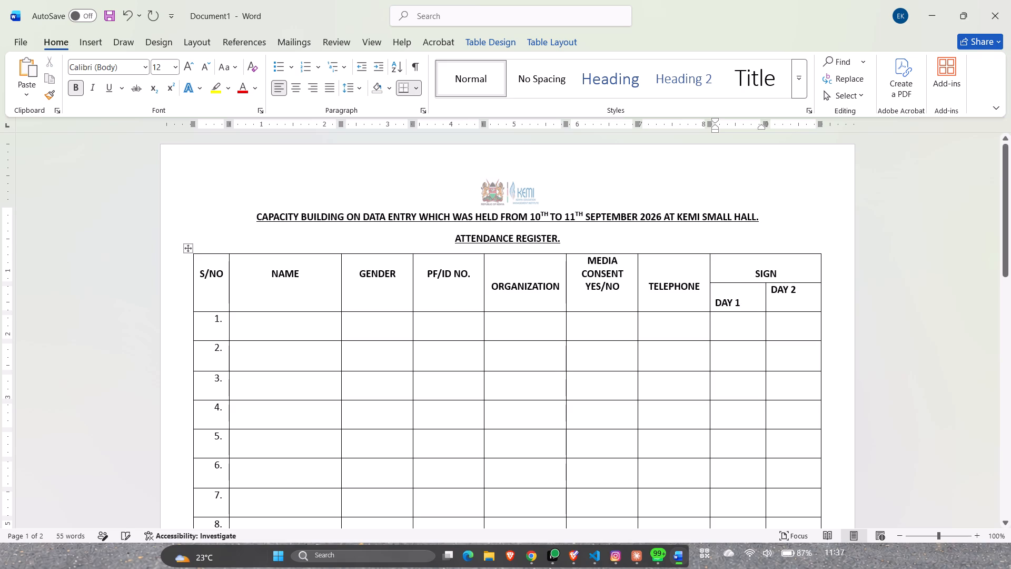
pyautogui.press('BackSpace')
# Move the MEDIA CONSENT YES/NO, PF/ID NO., GENDER, NAME and S/NO headings down one line within their header cells.
pyautogui.click(586, 262)
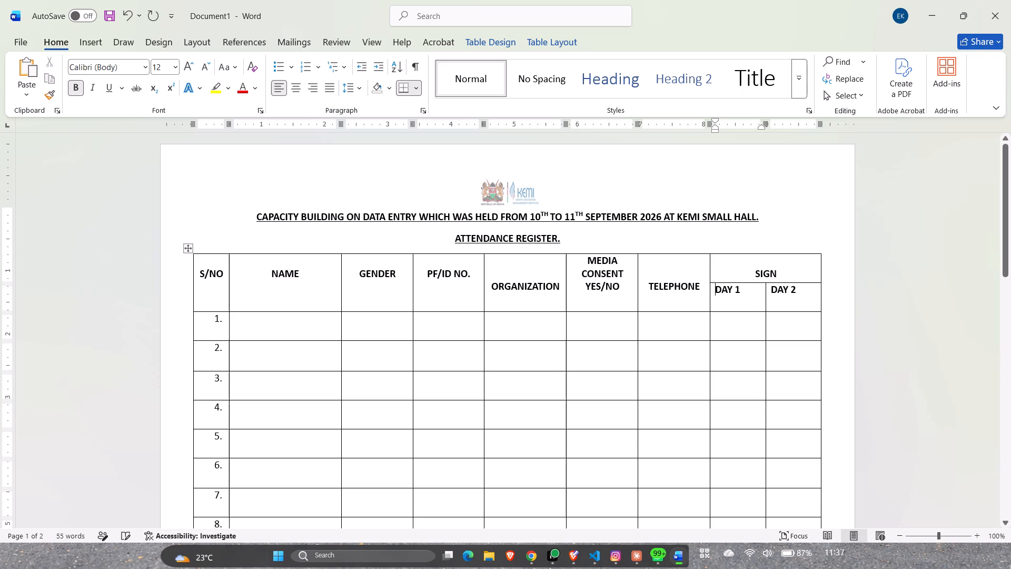
pyautogui.press('Return')
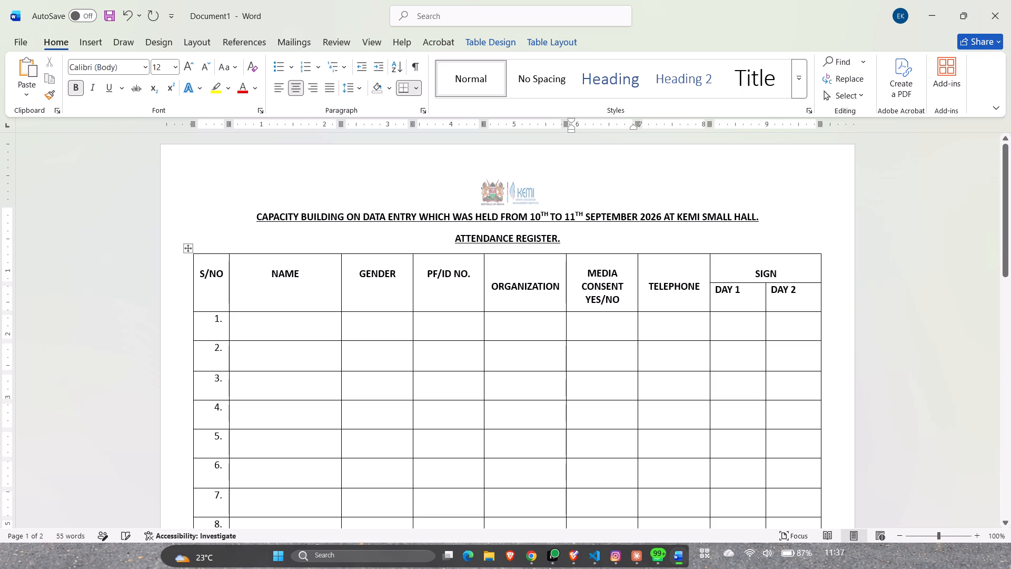
pyautogui.click(426, 274)
pyautogui.press('Return')
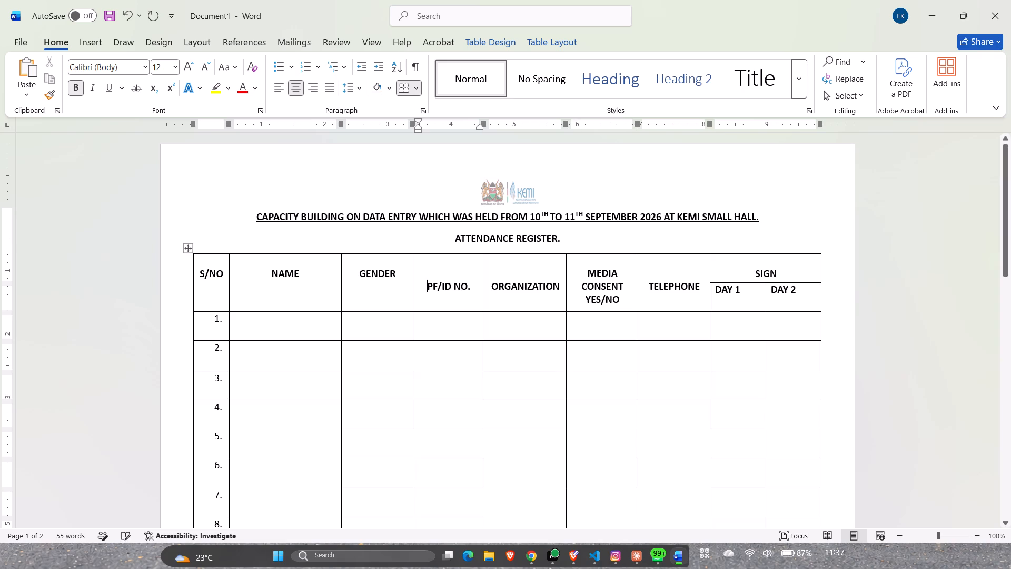
pyautogui.click(356, 270)
pyautogui.press('Return')
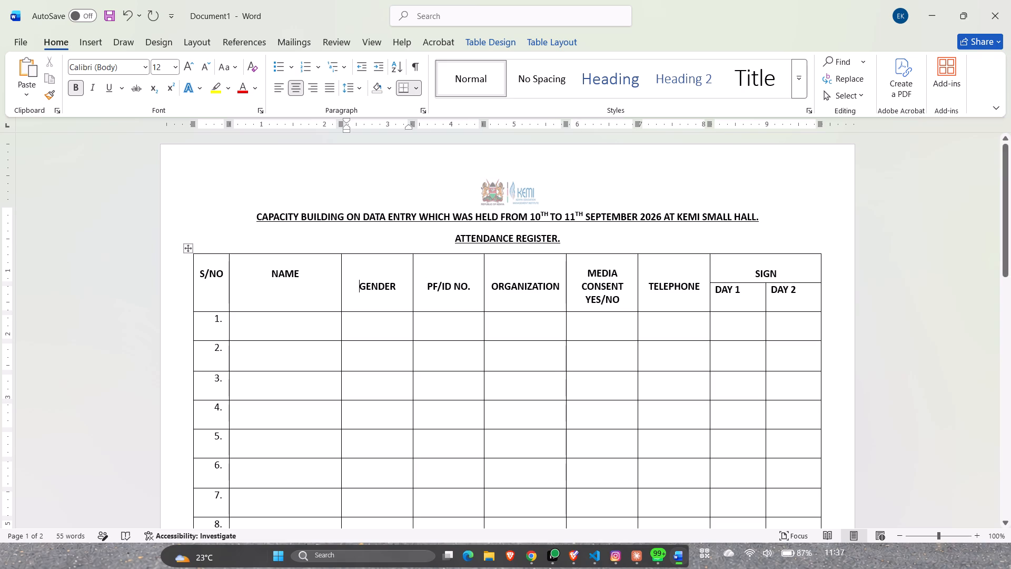
pyautogui.click(274, 271)
pyautogui.press('Return')
pyautogui.click(200, 272)
pyautogui.press('Return')
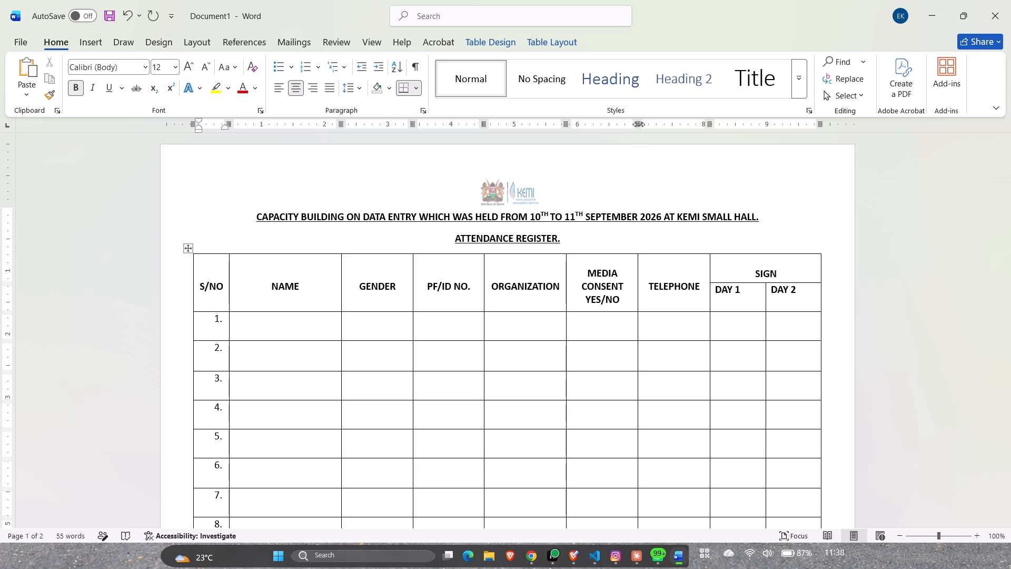
# Narrow the MEDIA CONSENT YES/NO column to about 0.8 inches.
pyautogui.moveTo(638, 124); pyautogui.dragTo(628, 135)
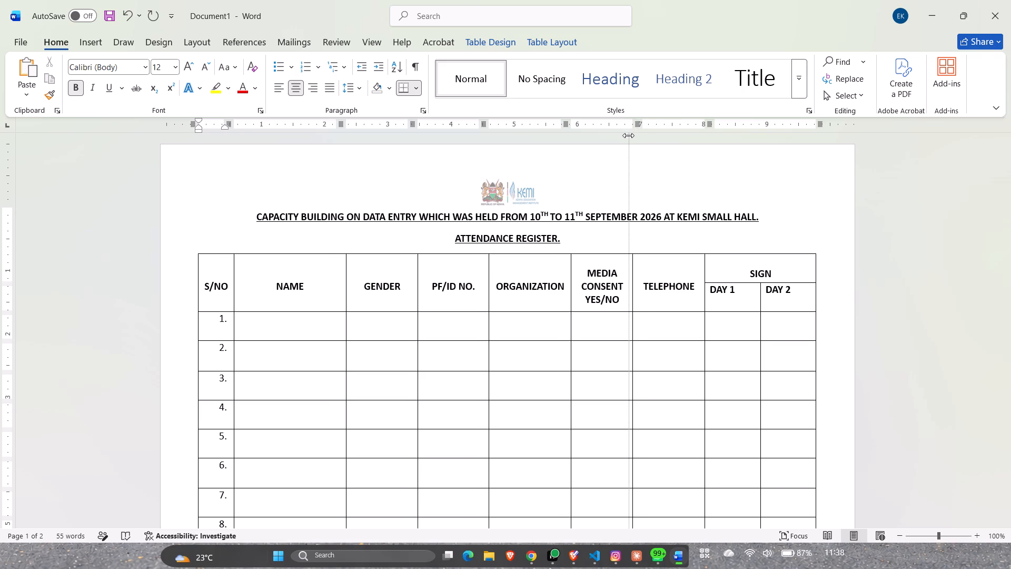
pyautogui.moveTo(628, 135); pyautogui.dragTo(620, 150)
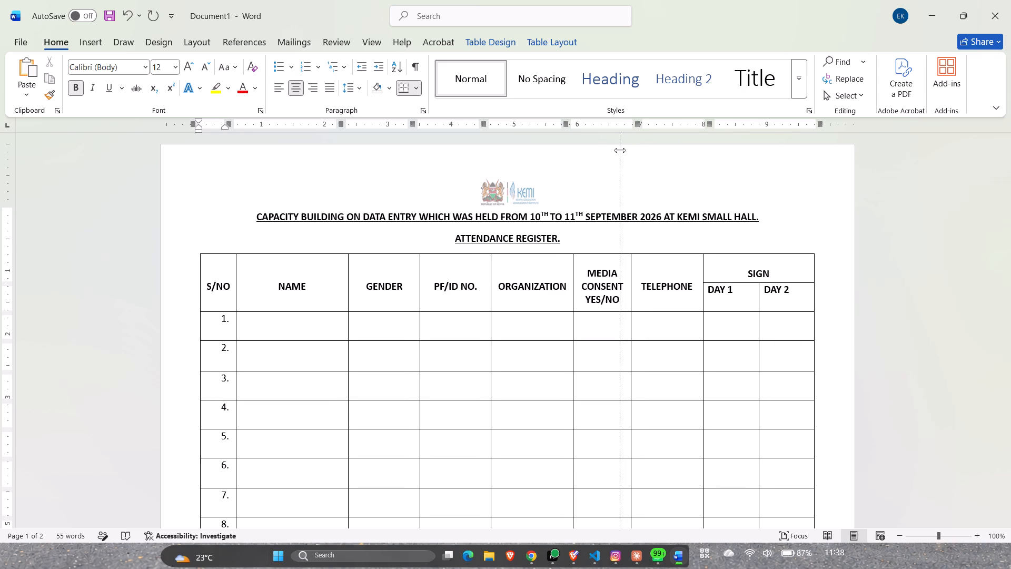
pyautogui.moveTo(620, 150); pyautogui.dragTo(618, 152)
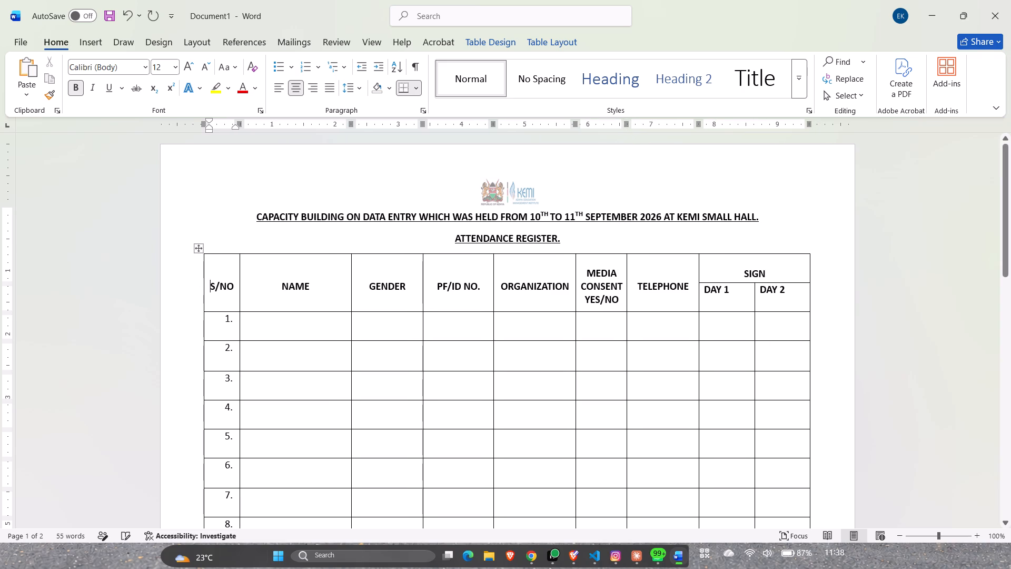
# Widen the NAME column to about 2.4 inches.
pyautogui.moveTo(349, 121); pyautogui.dragTo(365, 123)
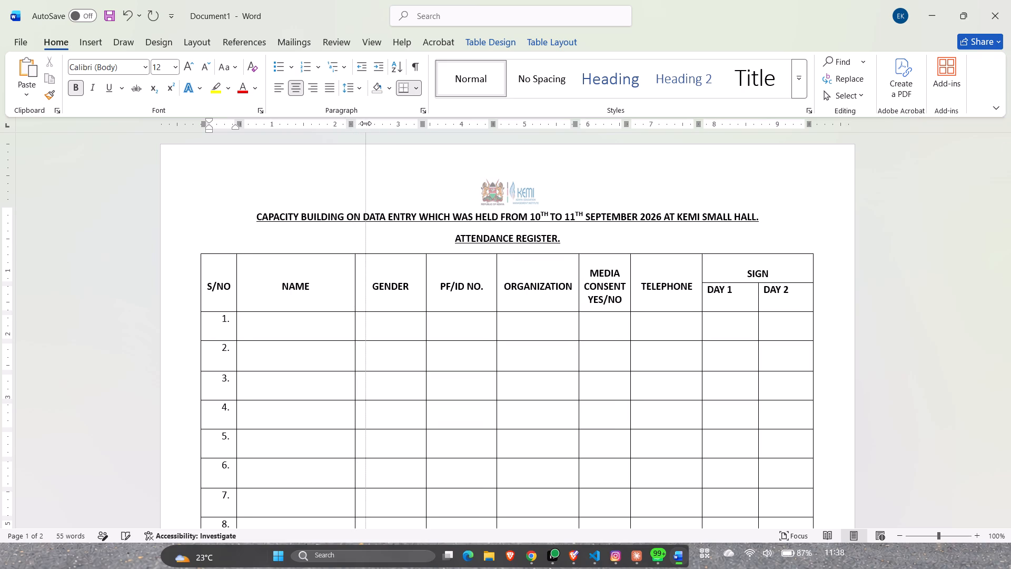
pyautogui.moveTo(365, 123); pyautogui.dragTo(373, 124)
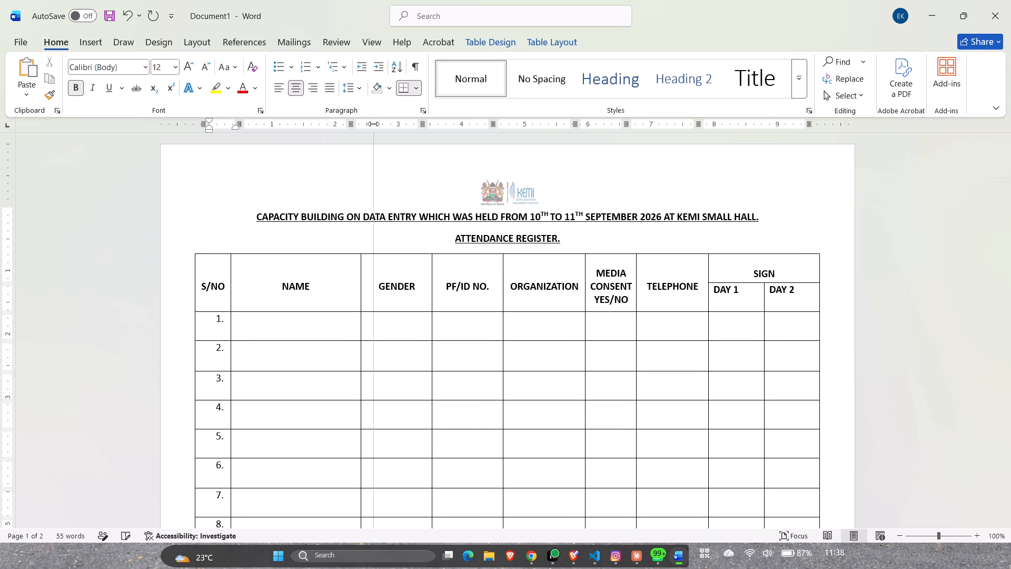
pyautogui.moveTo(373, 124); pyautogui.dragTo(382, 124)
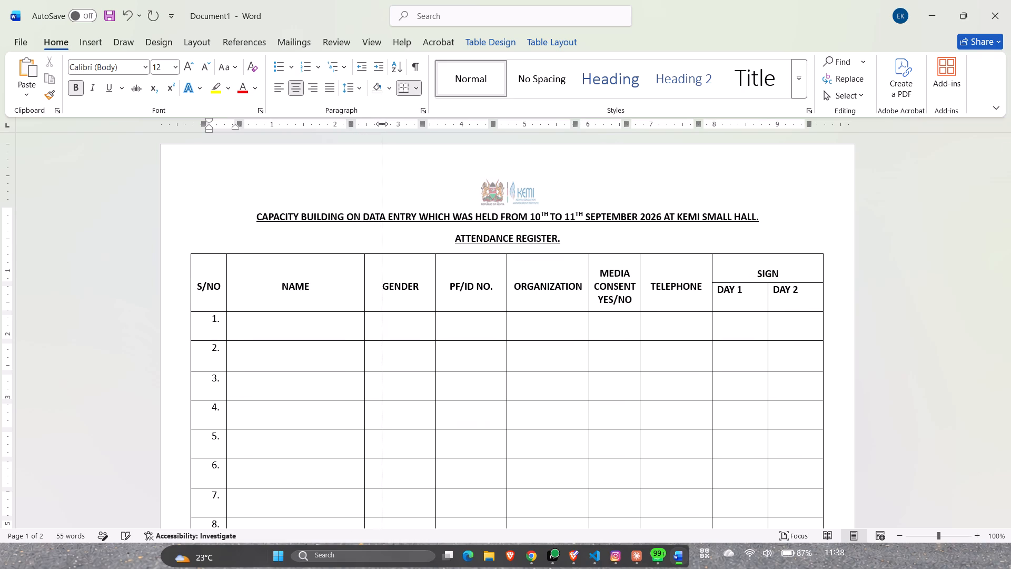
pyautogui.moveTo(382, 124); pyautogui.dragTo(384, 123)
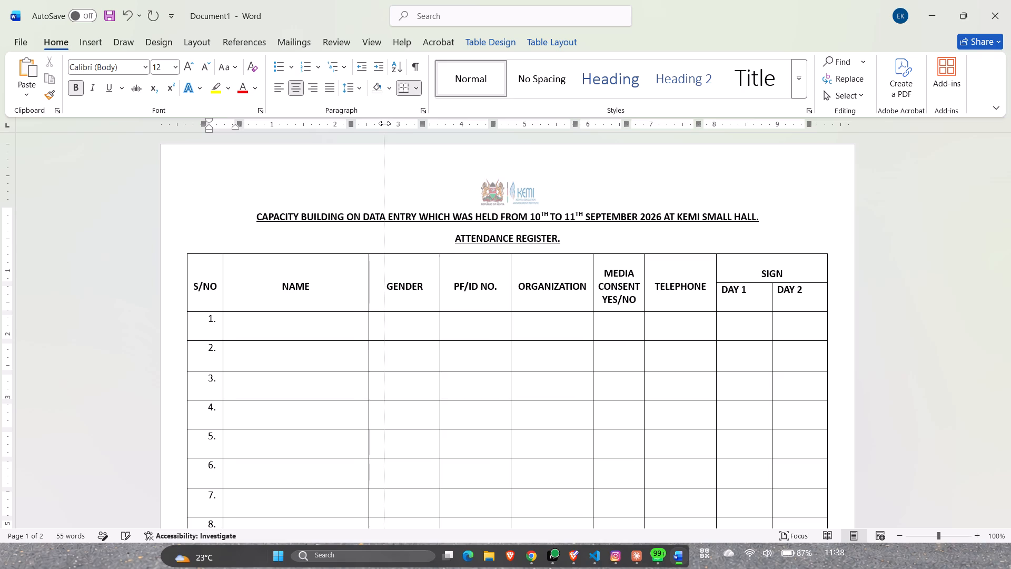
pyautogui.moveTo(384, 123); pyautogui.dragTo(390, 123)
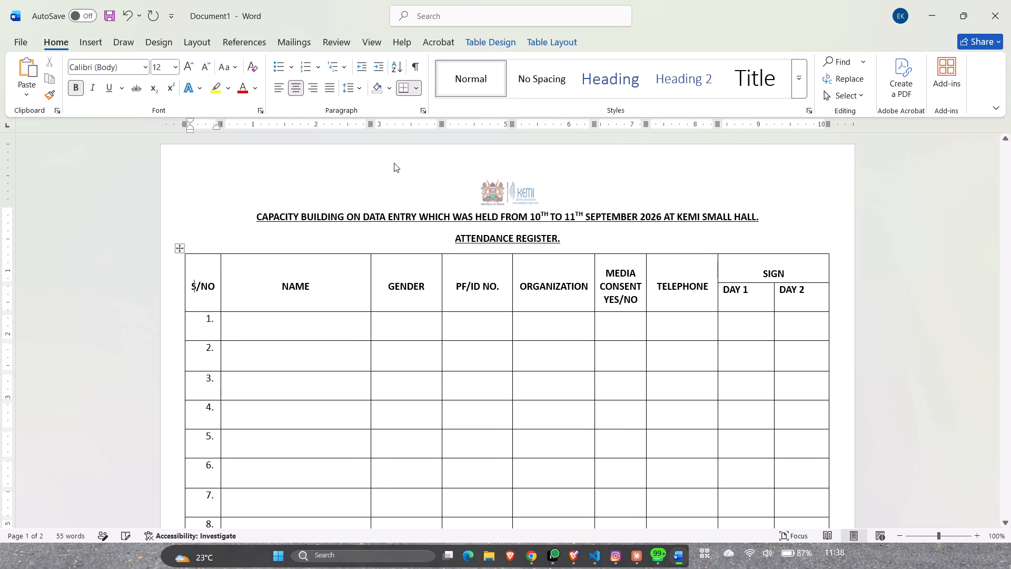
# Narrow the GENDER column to about 0.9 inches.
pyautogui.moveTo(443, 127); pyautogui.dragTo(437, 129)
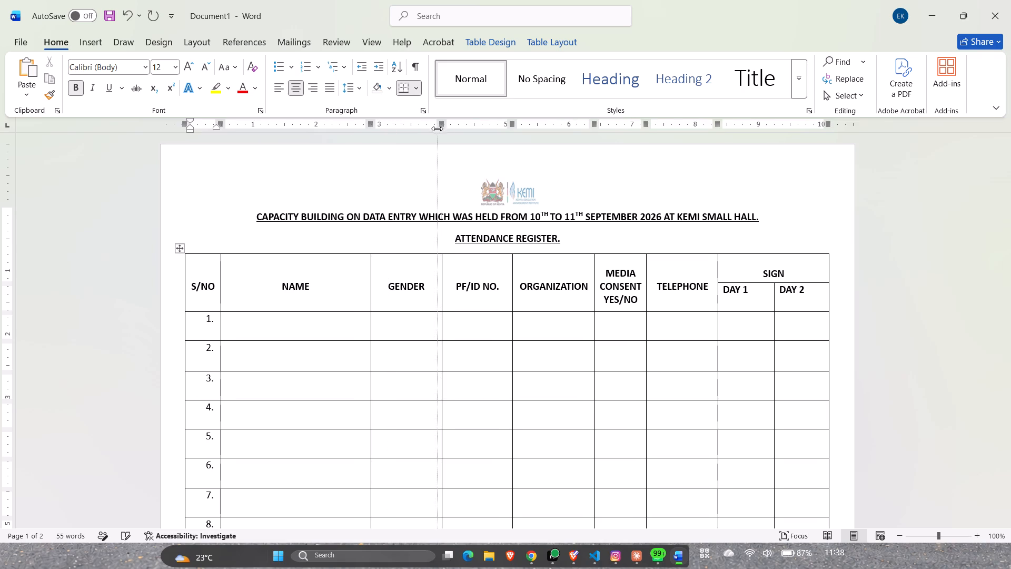
pyautogui.moveTo(437, 129); pyautogui.dragTo(427, 148)
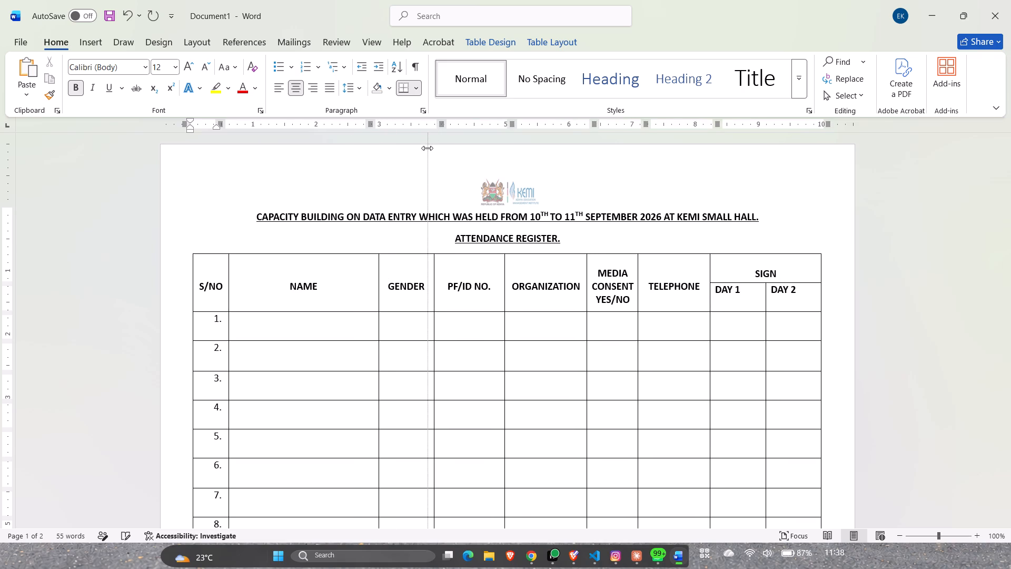
pyautogui.moveTo(427, 148); pyautogui.dragTo(426, 154)
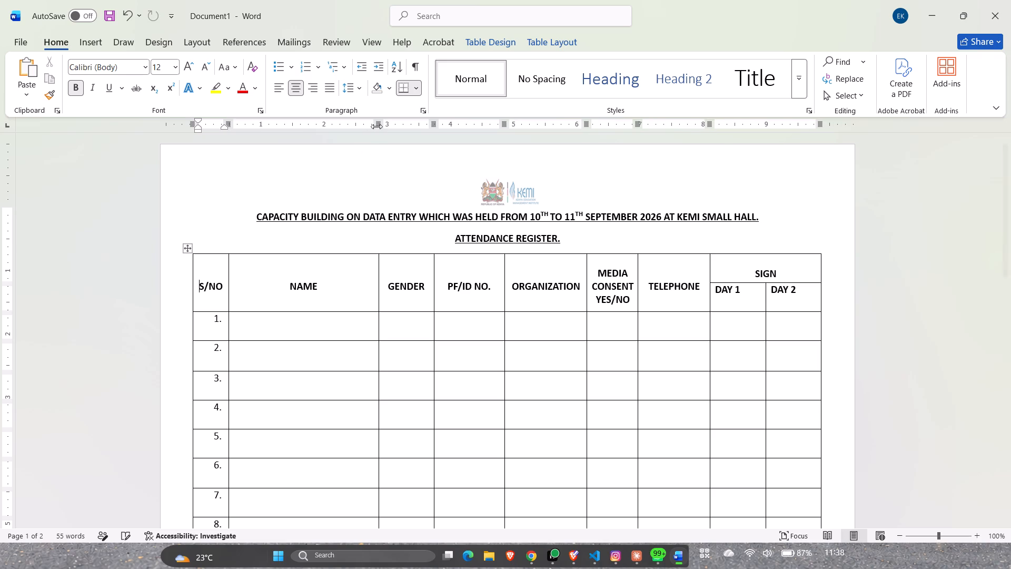
# Widen the NAME column of the register table to about 2.7 inches.
pyautogui.moveTo(378, 125); pyautogui.dragTo(389, 126)
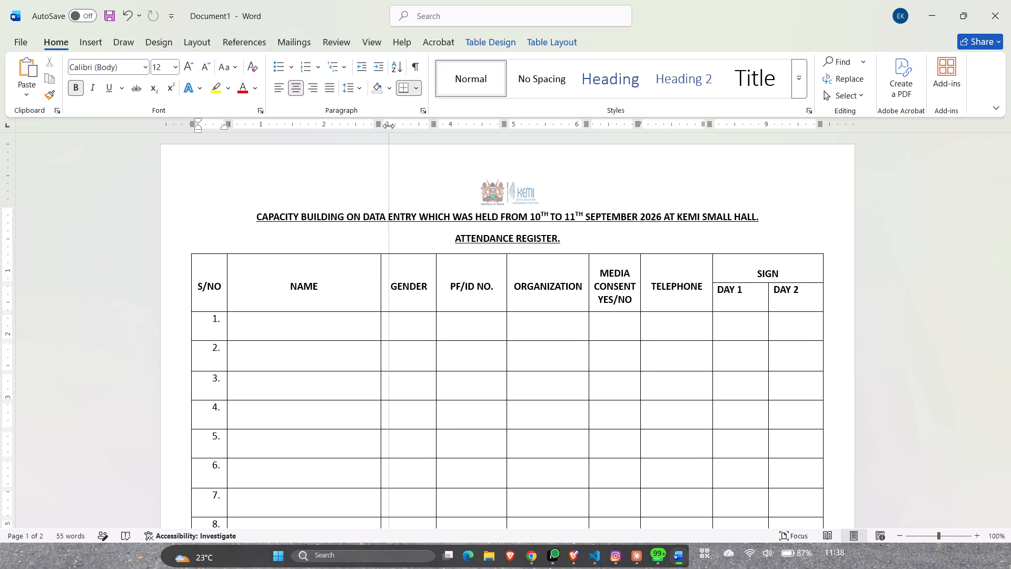
pyautogui.moveTo(389, 126); pyautogui.dragTo(395, 126)
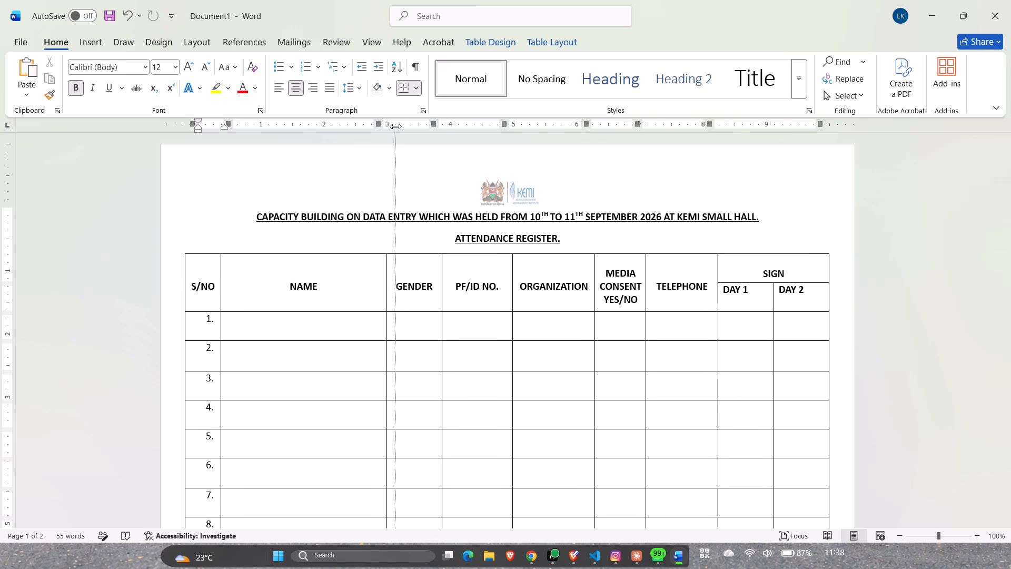
pyautogui.moveTo(395, 126); pyautogui.dragTo(399, 127)
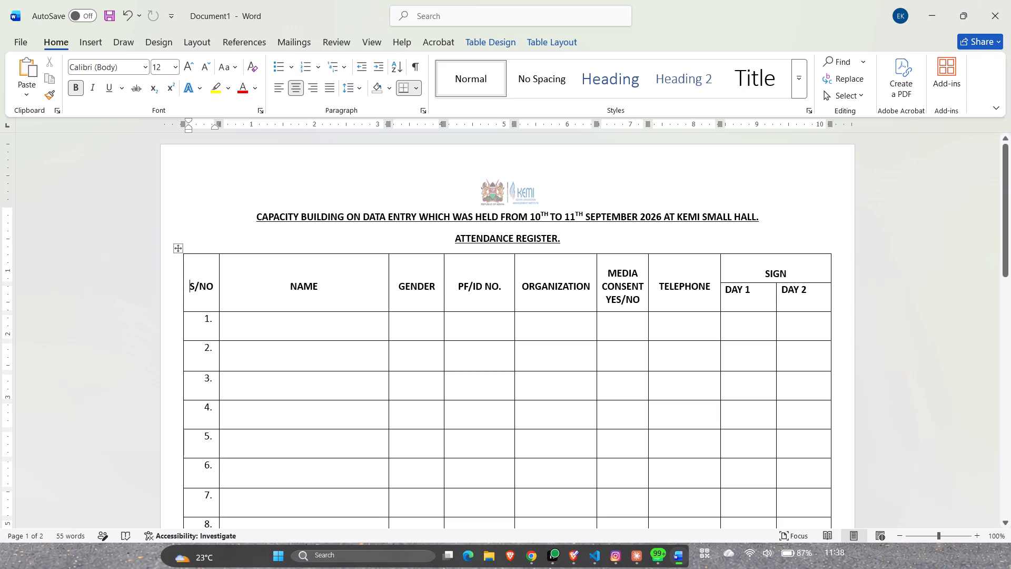
# Replace the ORGANIZATION column heading with DEPARTMENT.
pyautogui.moveTo(522, 287); pyautogui.dragTo(585, 290)
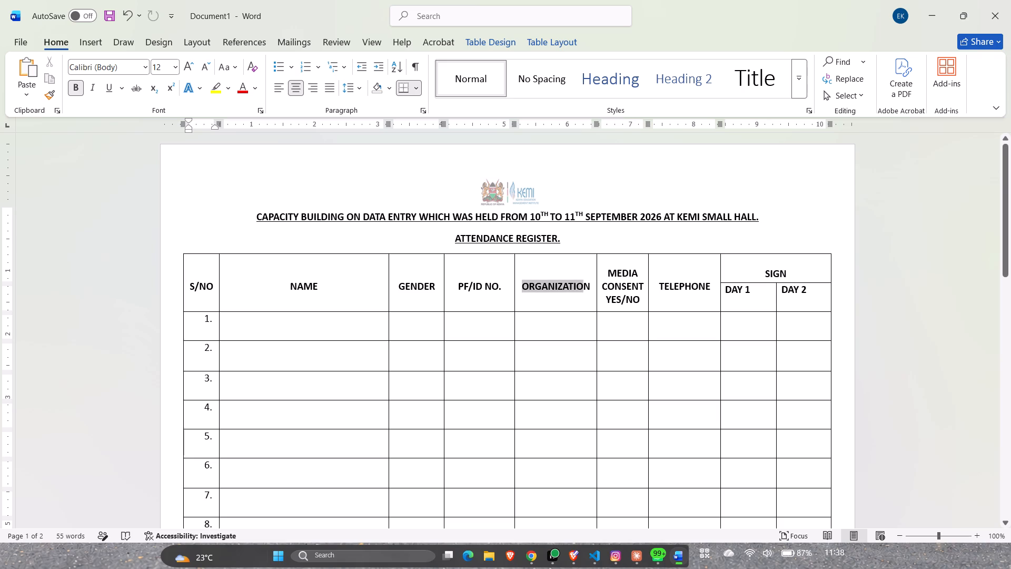
pyautogui.moveTo(585, 290); pyautogui.dragTo(591, 287)
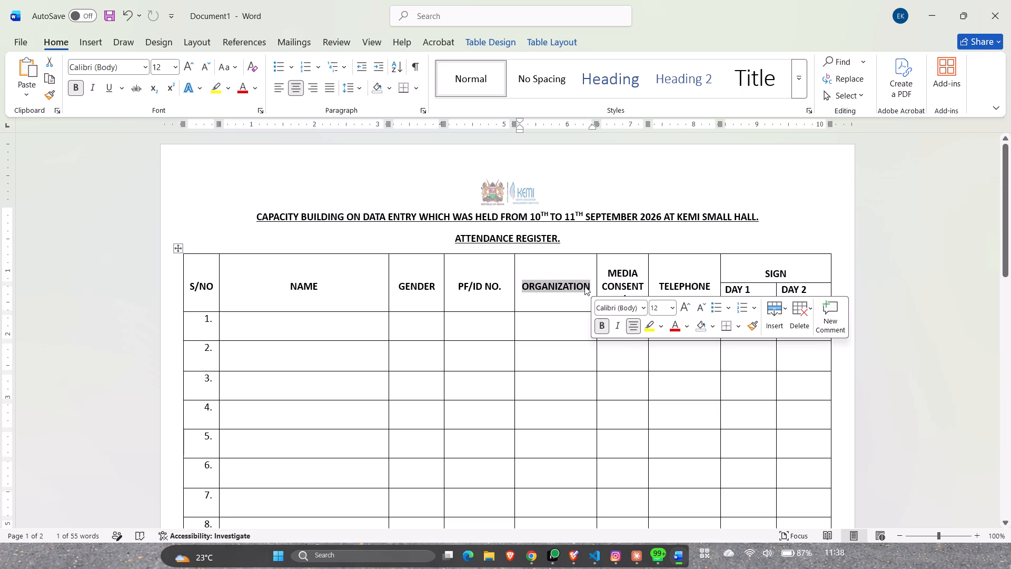
pyautogui.write('DEPART')
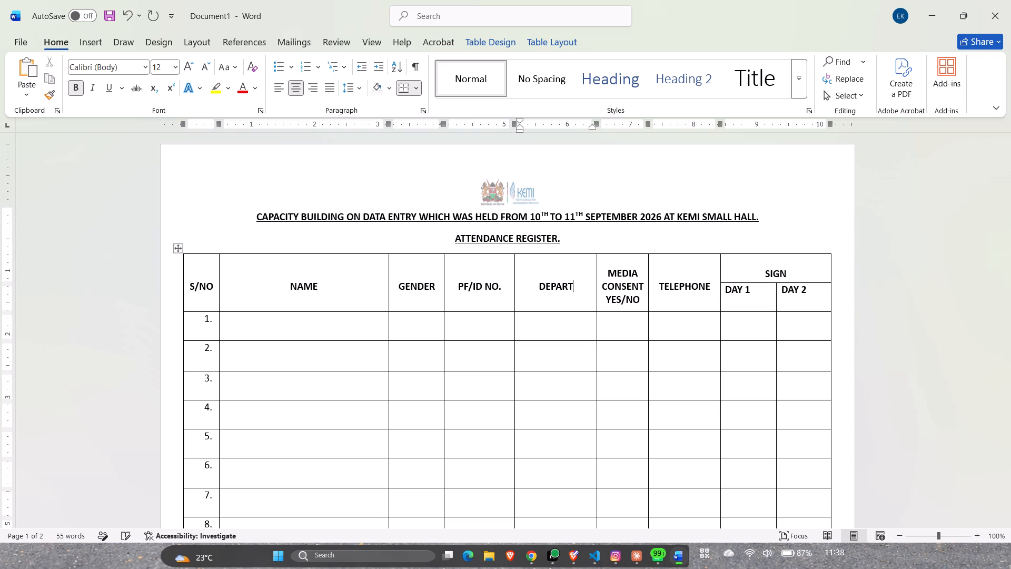
pyautogui.write('MENT')
# Set all of the document's text to the Footlight MT Light font at size 12.
pyautogui.hotkey('ctrl', 'a')
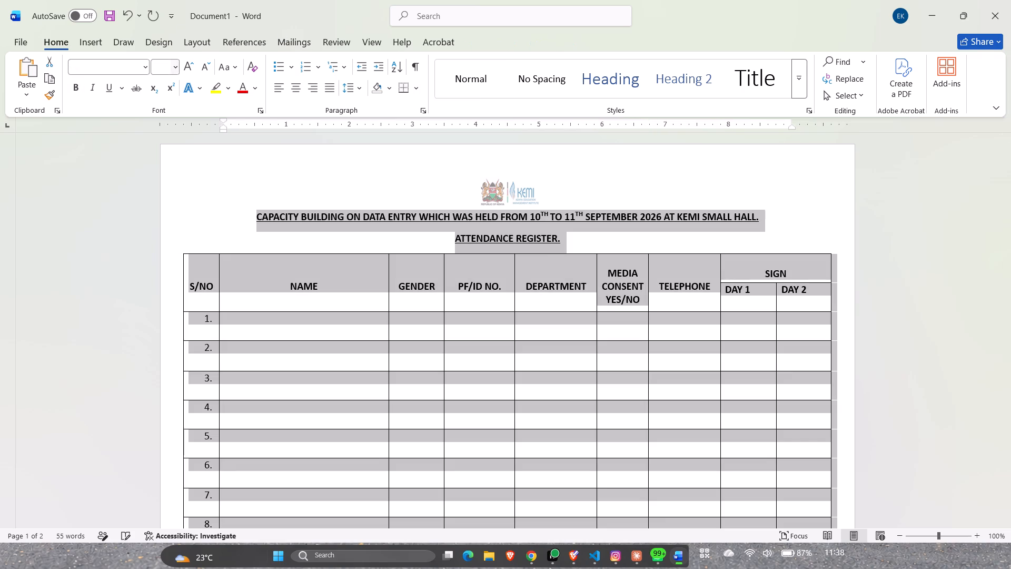
pyautogui.click(112, 68)
pyautogui.write('FOO')
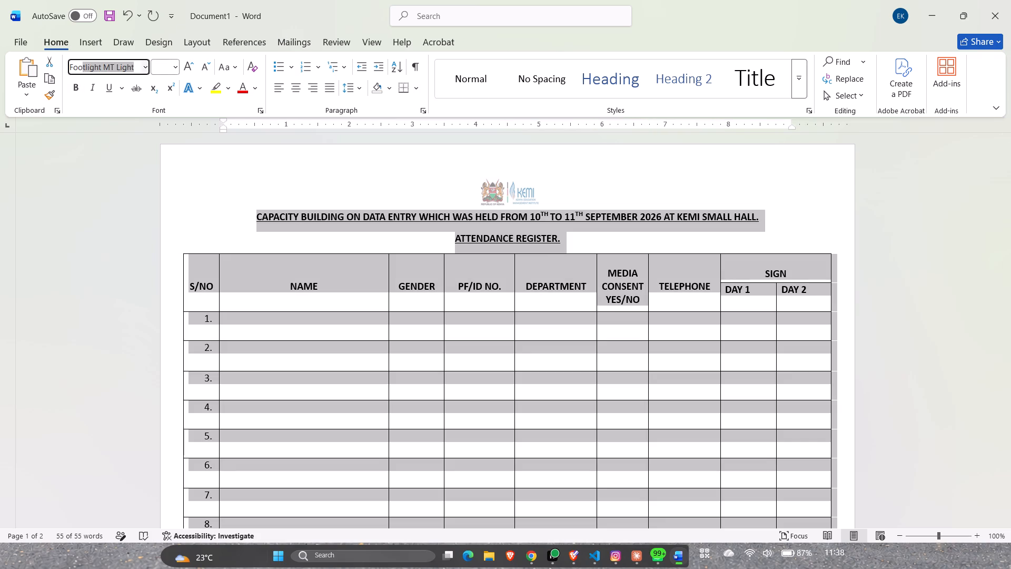
pyautogui.press('Return')
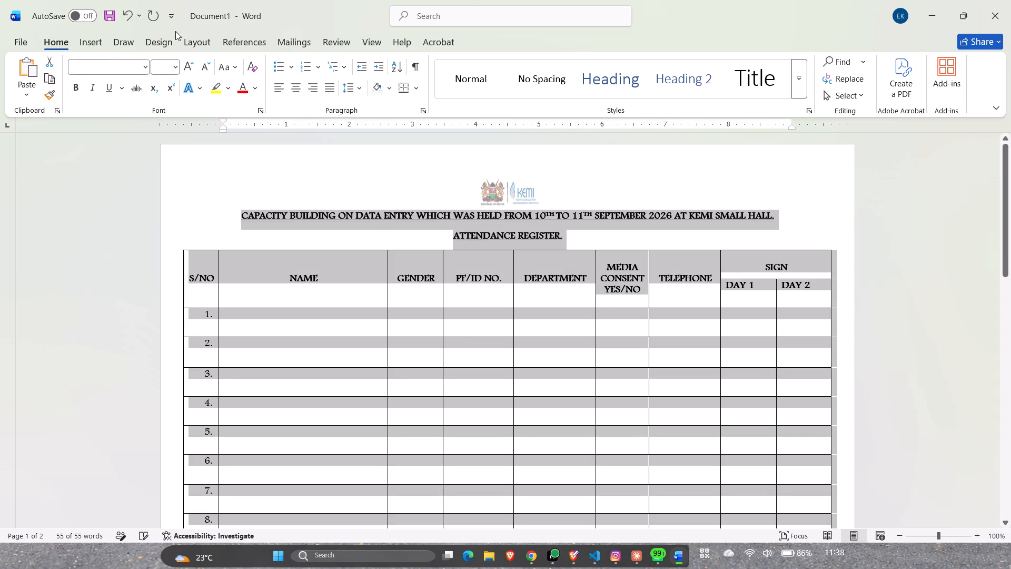
pyautogui.click(158, 66)
pyautogui.write('12')
pyautogui.press('Return')
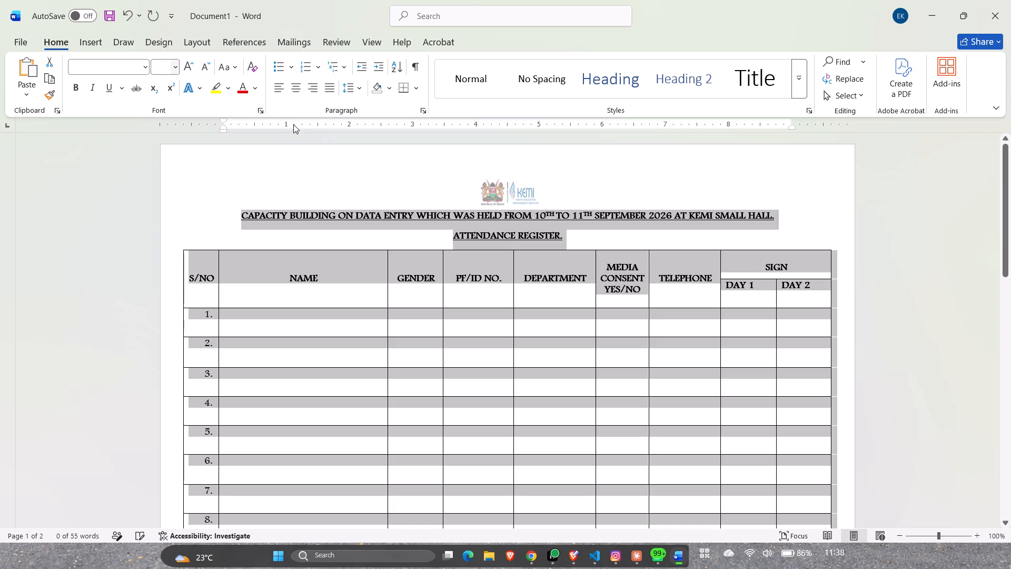
pyautogui.click(573, 235)
# Left-align the contents of the S/NO column throughout the table.
pyautogui.scroll(-8, 602, 305)
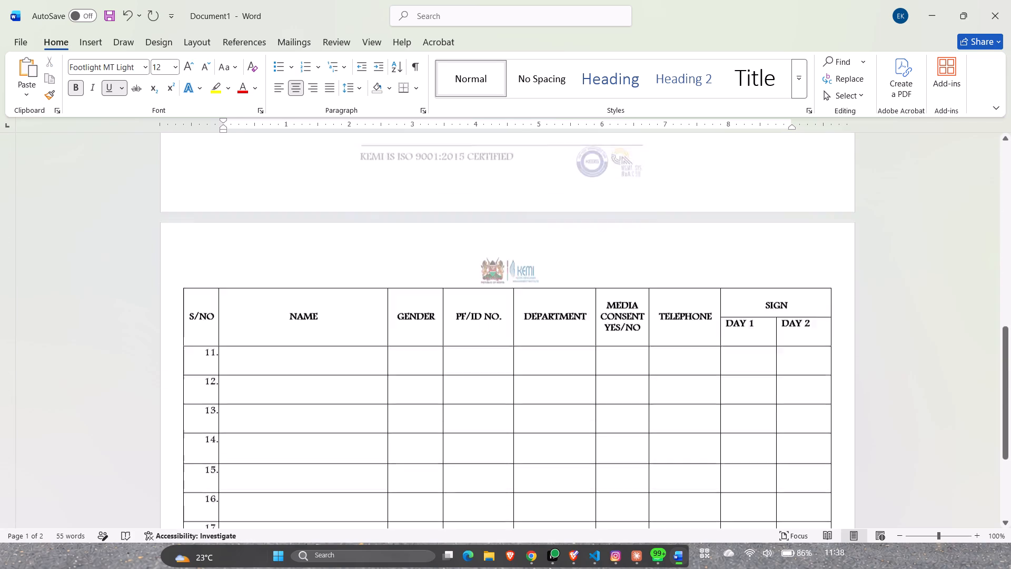
pyautogui.scroll(-2, 588, 322)
pyautogui.scroll(3, 587, 325)
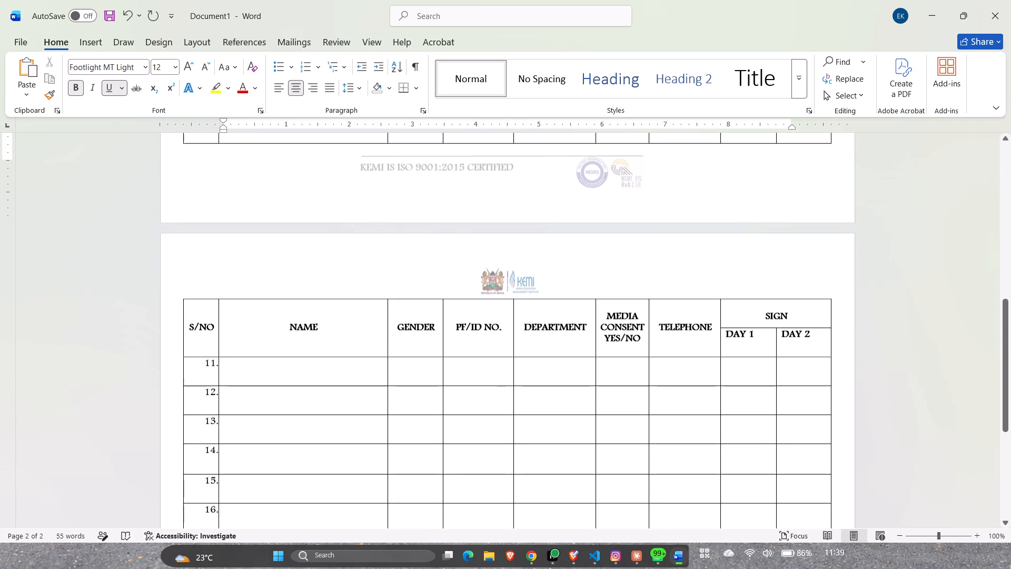
pyautogui.scroll(1, 230, 348)
pyautogui.scroll(4, 201, 279)
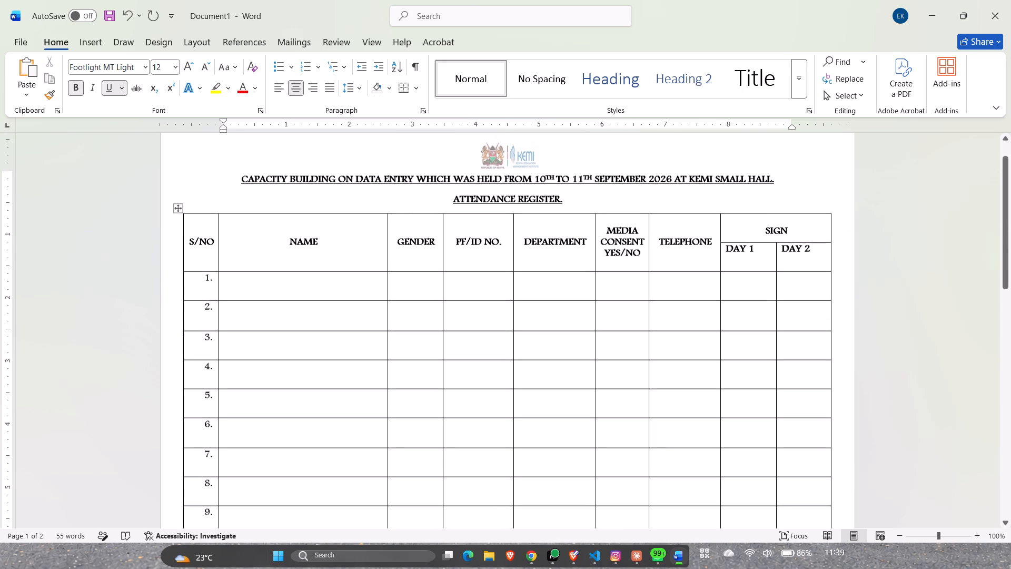
pyautogui.click(203, 214)
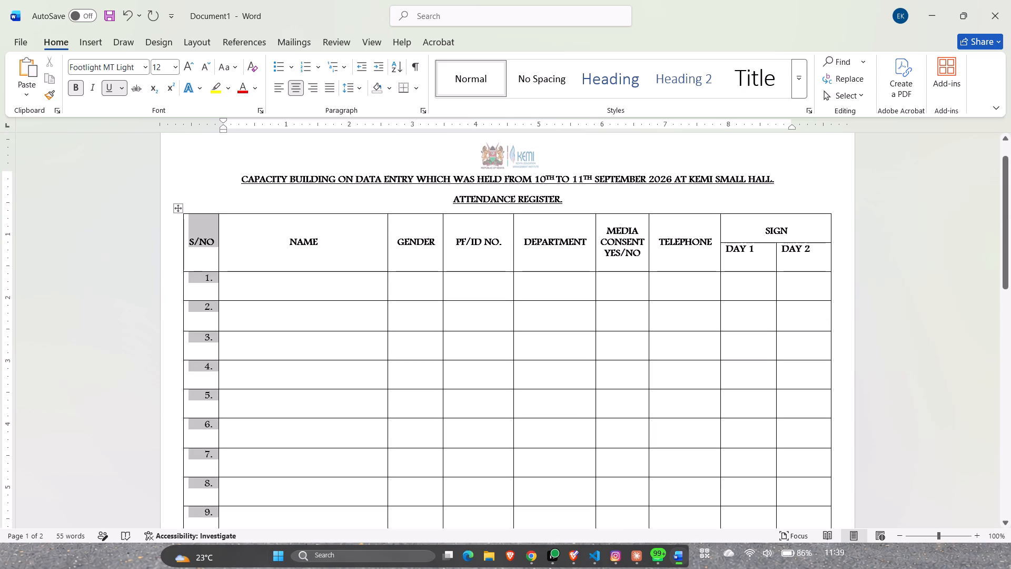
pyautogui.click(297, 87)
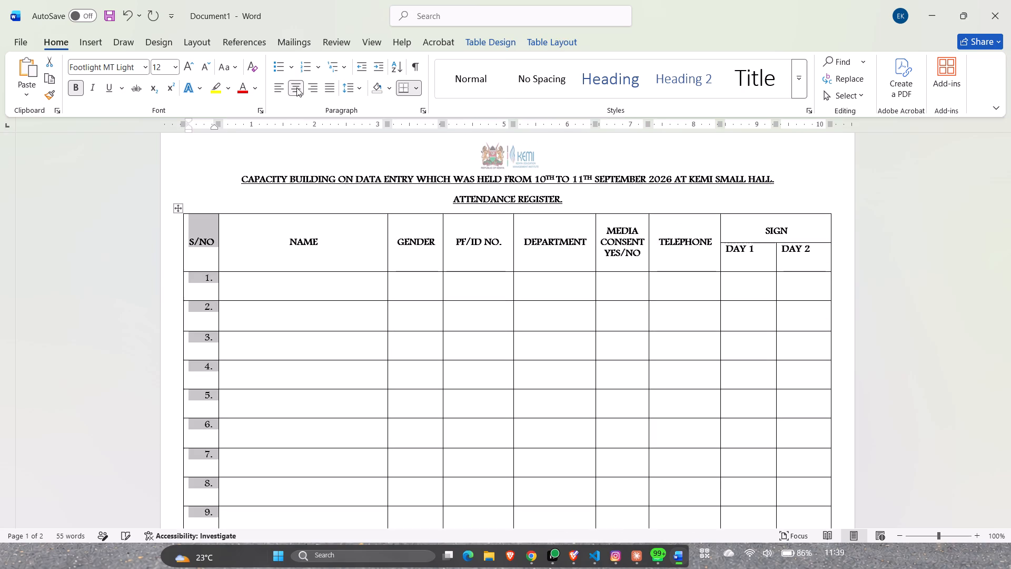
pyautogui.scroll(-4, 272, 344)
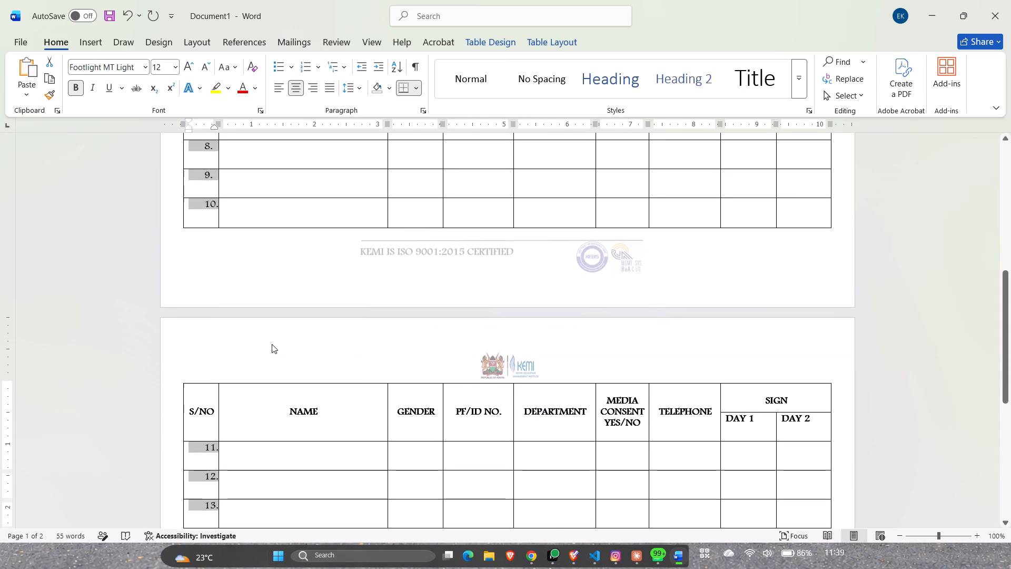
pyautogui.click(276, 89)
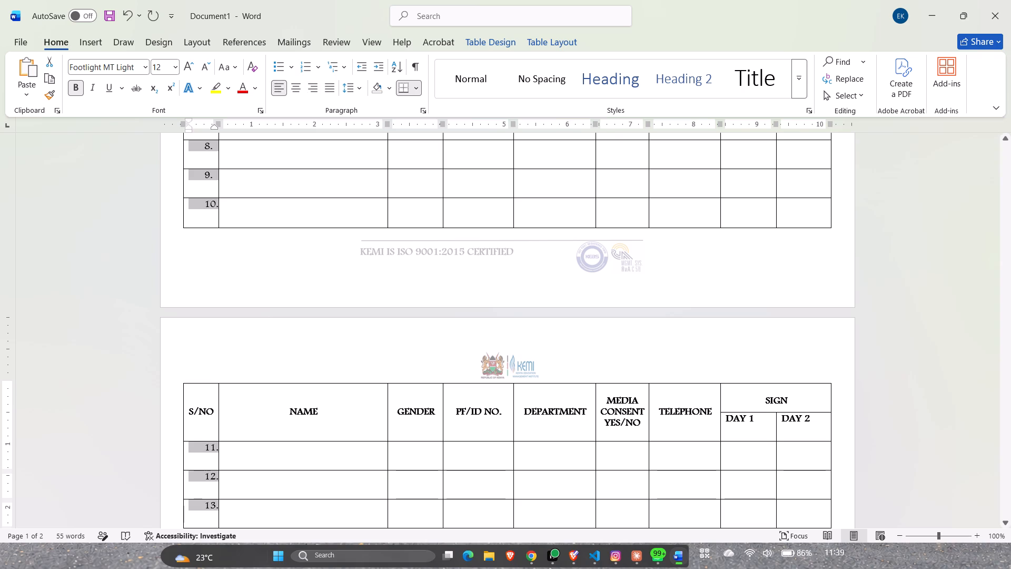
# Review the register's title, table layout and row numbering across both pages.
pyautogui.click(318, 264)
pyautogui.scroll(3, 312, 273)
pyautogui.scroll(-3, 312, 279)
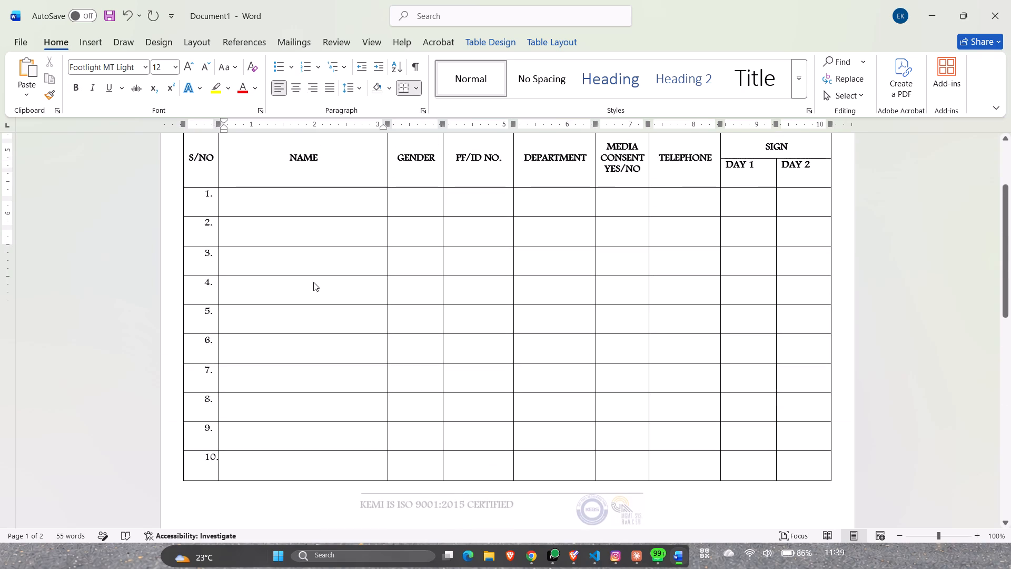
pyautogui.scroll(3, 409, 310)
pyautogui.scroll(-5, 409, 310)
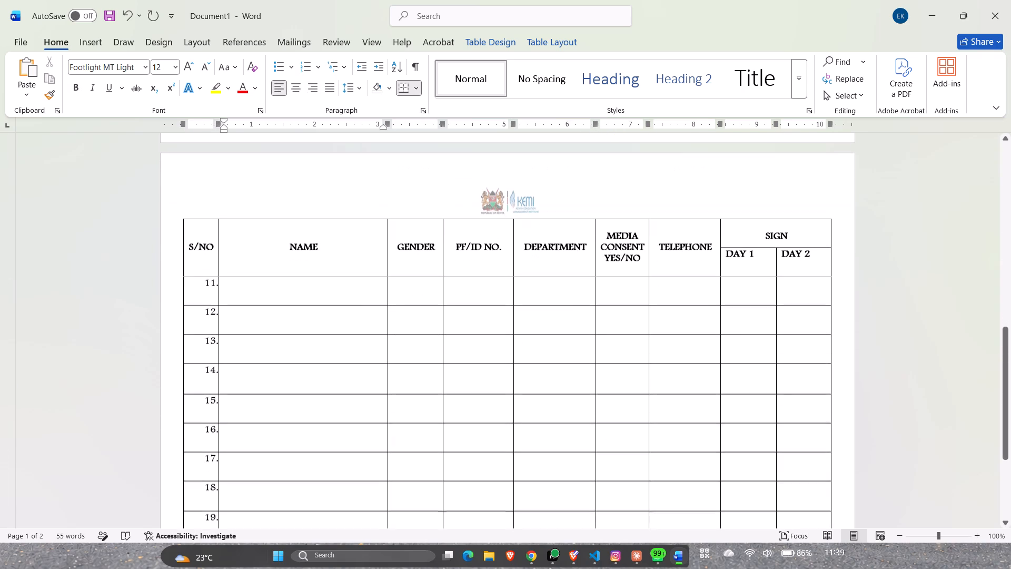
pyautogui.scroll(10, 595, 284)
pyautogui.click(383, 161)
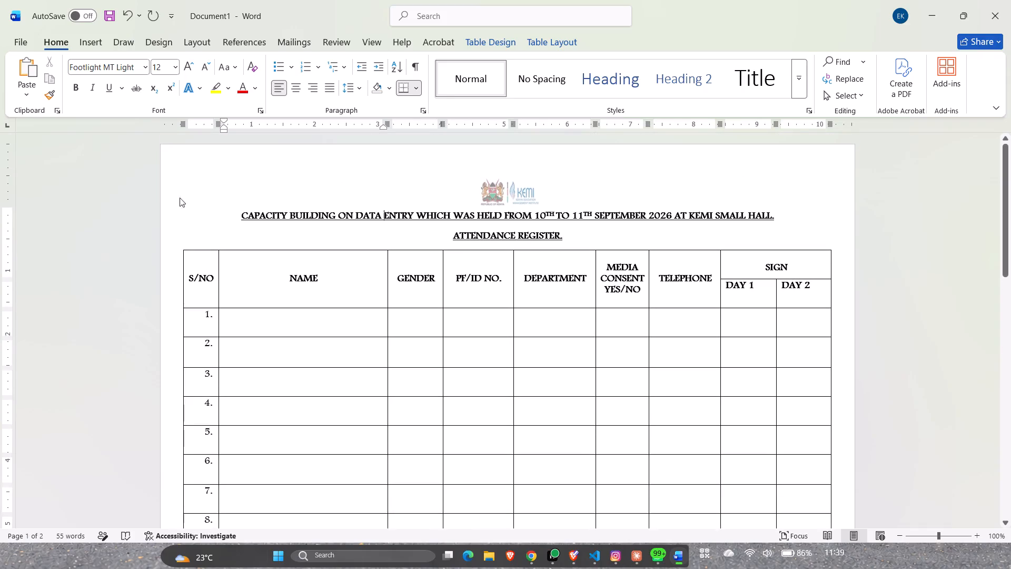
# Start saving the document and browse to the JOB folder on the Desktop as its location.
pyautogui.click(110, 22)
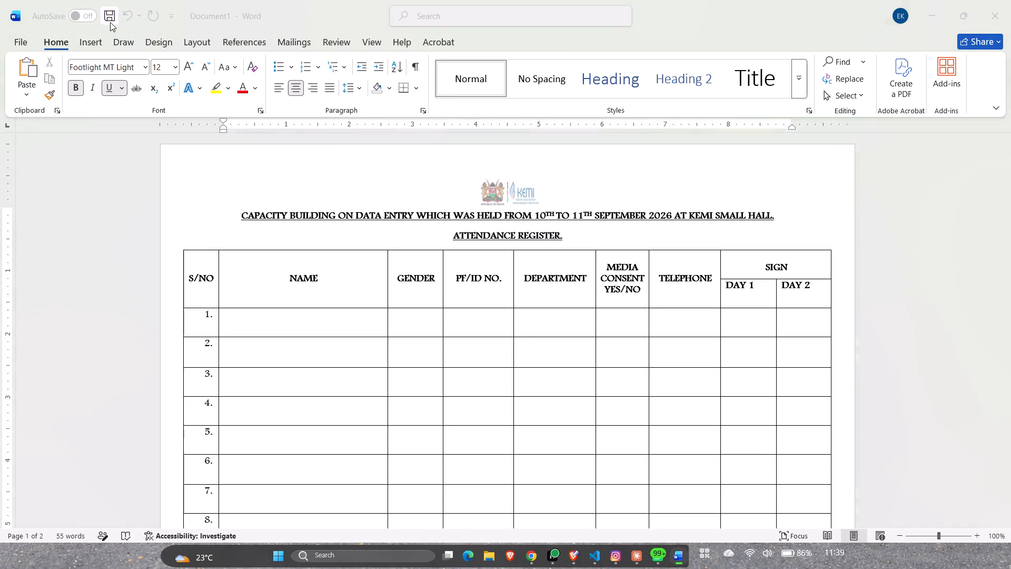
pyautogui.click(410, 351)
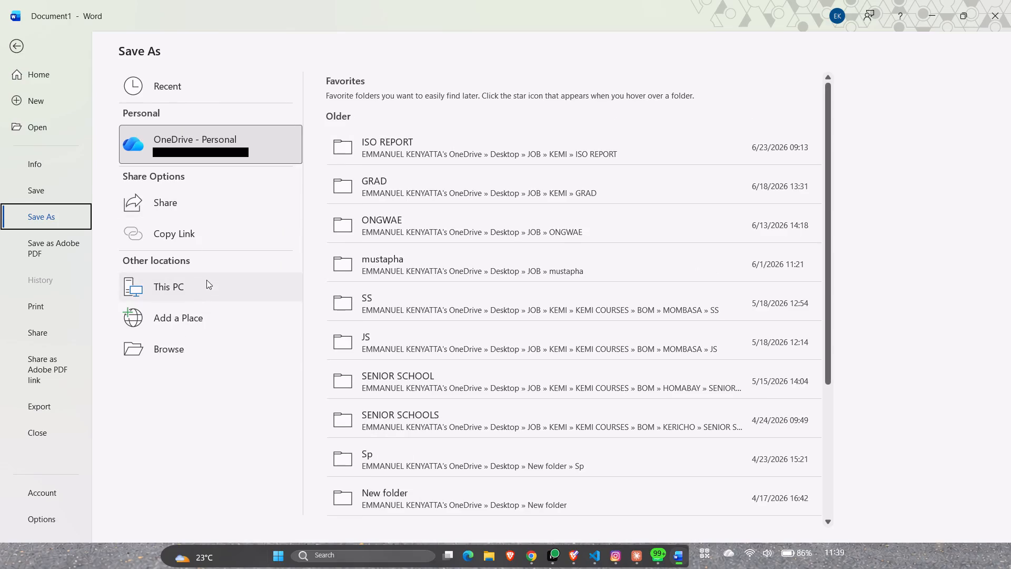
pyautogui.click(207, 350)
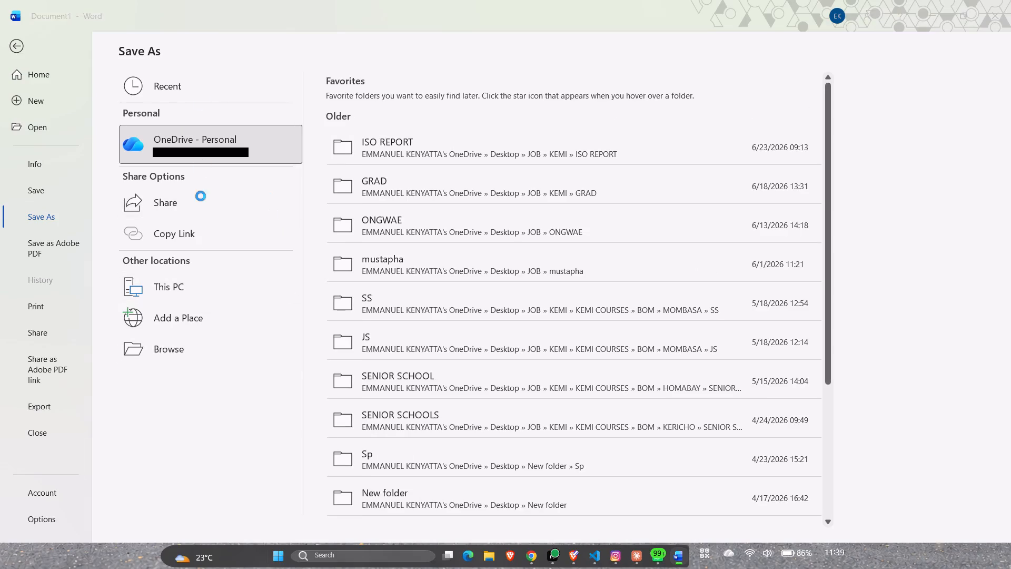
pyautogui.click(57, 126)
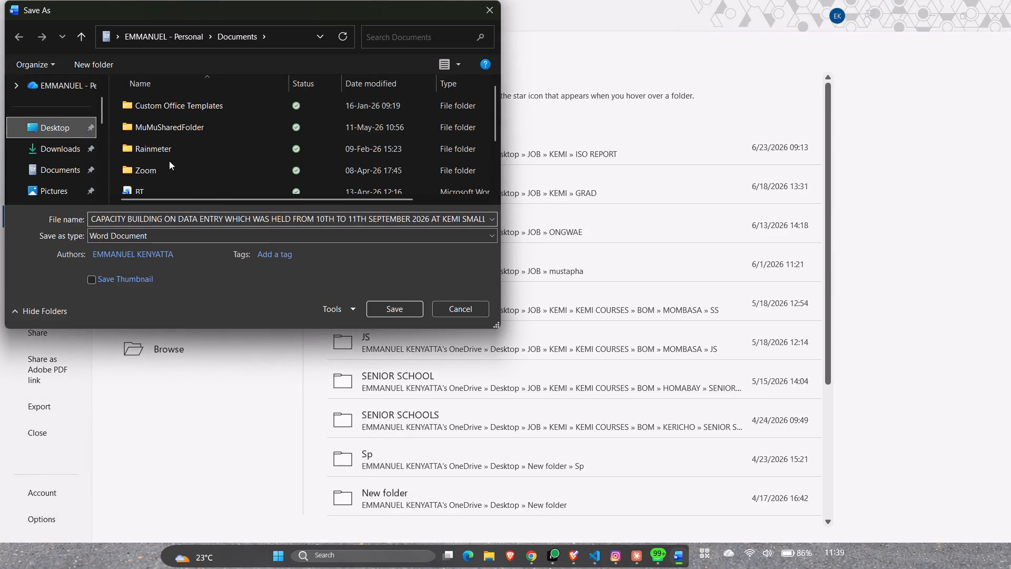
pyautogui.doubleClick(181, 156)
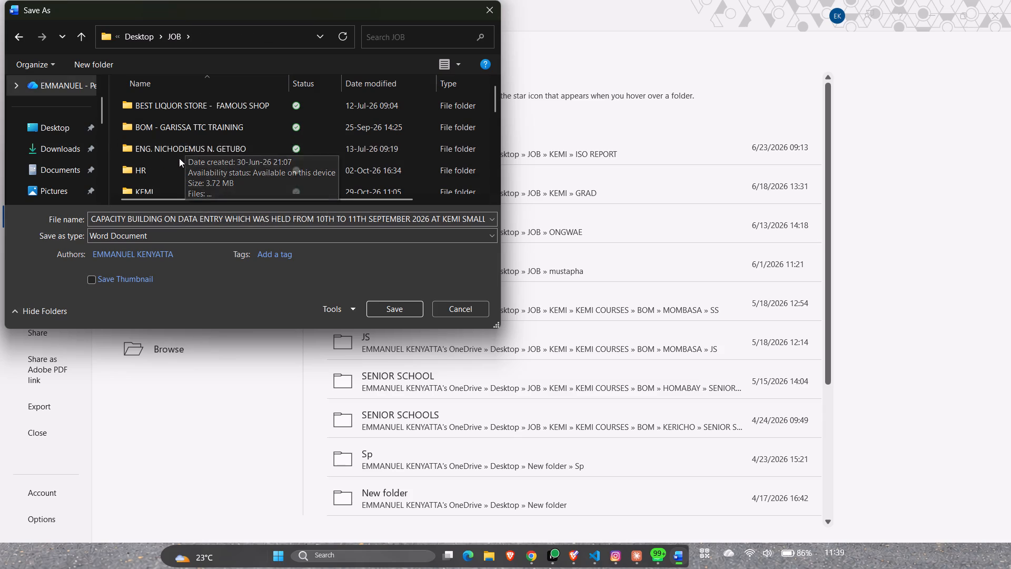
# Create a new folder named EMILY inside the JOB folder.
pyautogui.scroll(-3, 189, 145)
pyautogui.click(97, 63)
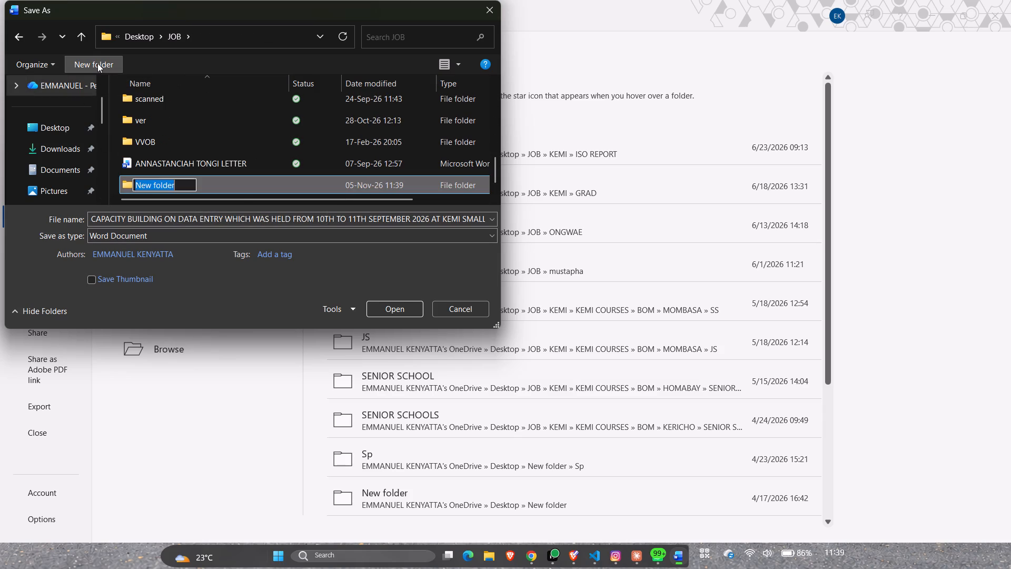
pyautogui.press('e')
pyautogui.press('m')
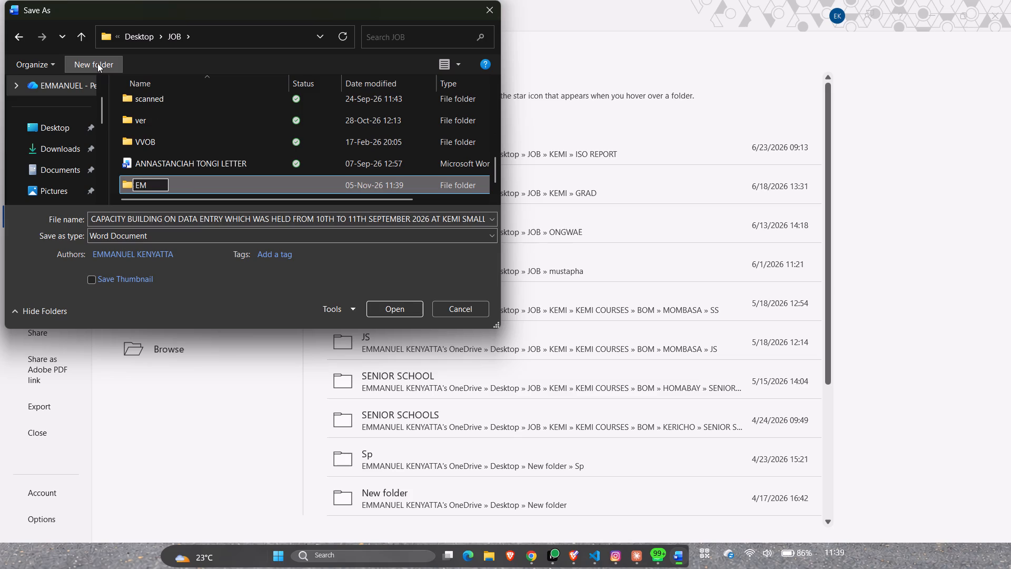
pyautogui.write('IL')
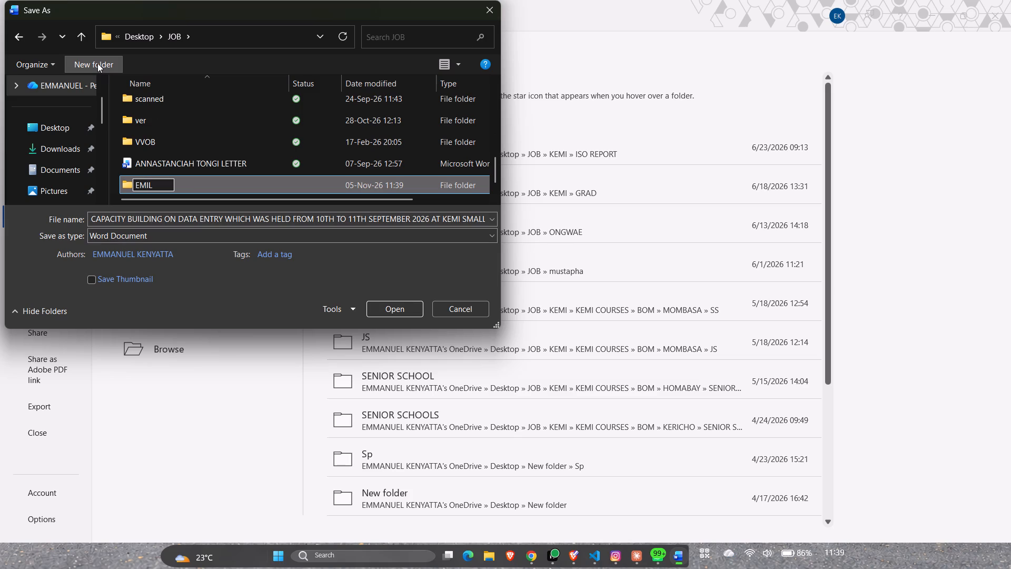
pyautogui.press('y')
pyautogui.click(401, 309)
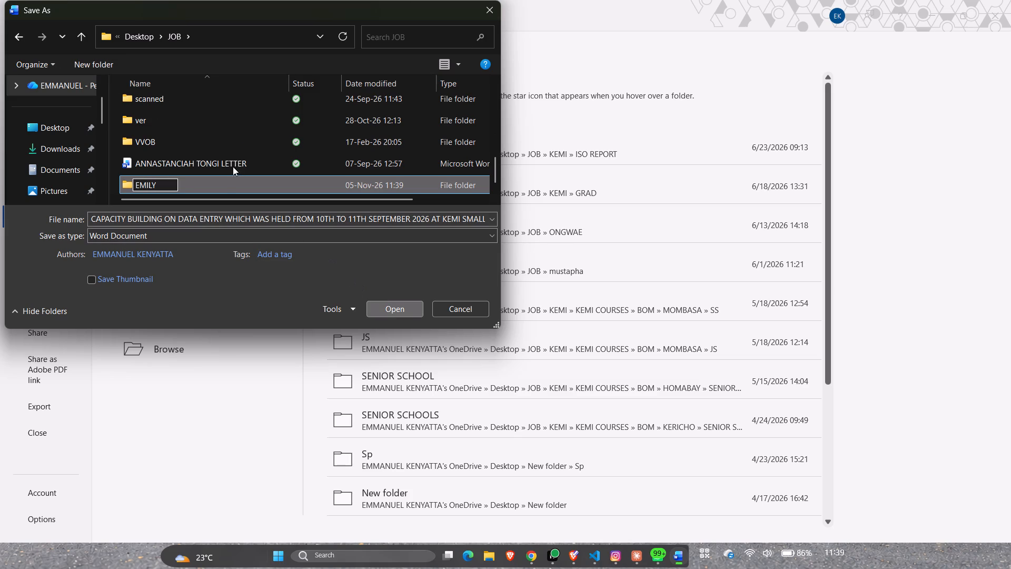
# Open the EMILY folder inside JOB as the save location.
pyautogui.doubleClick(194, 98)
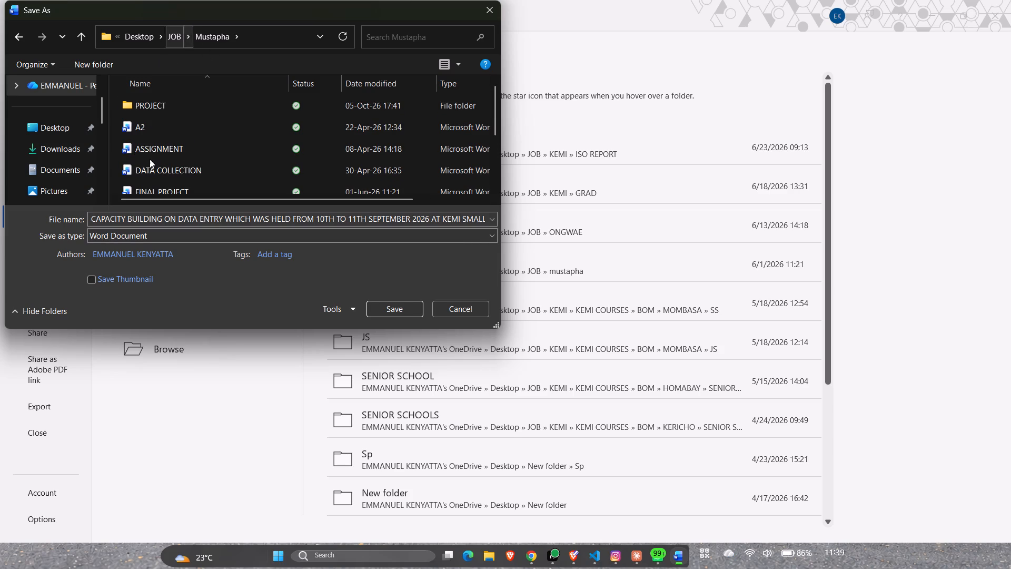
pyautogui.click(172, 37)
pyautogui.scroll(-1, 193, 161)
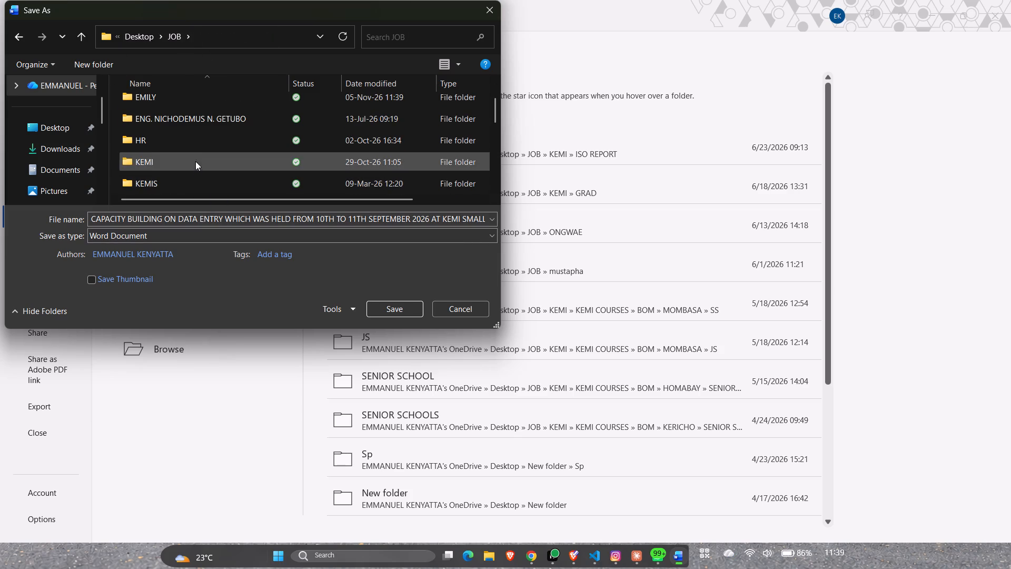
pyautogui.scroll(1, 195, 165)
pyautogui.doubleClick(182, 150)
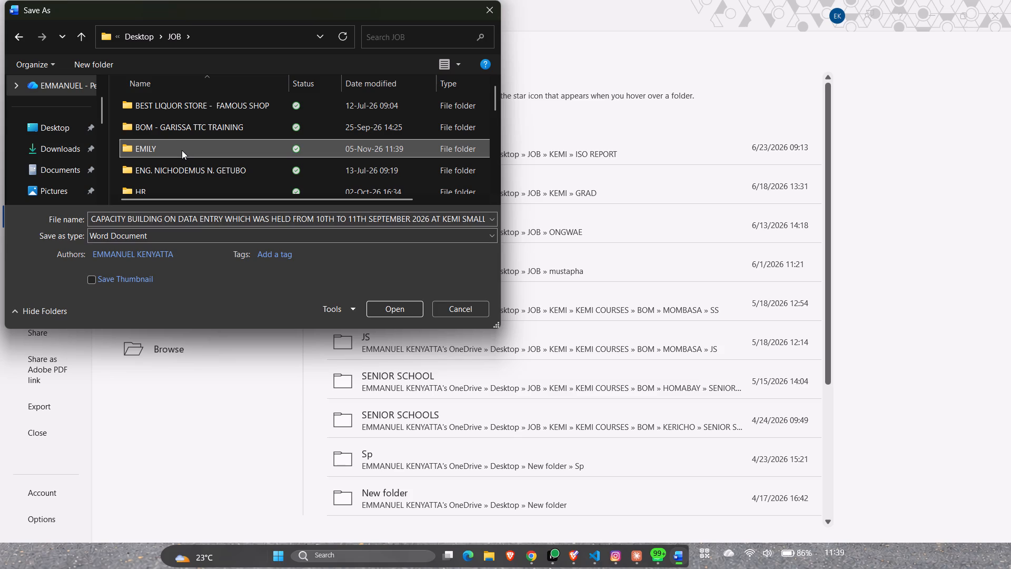
pyautogui.doubleClick(194, 146)
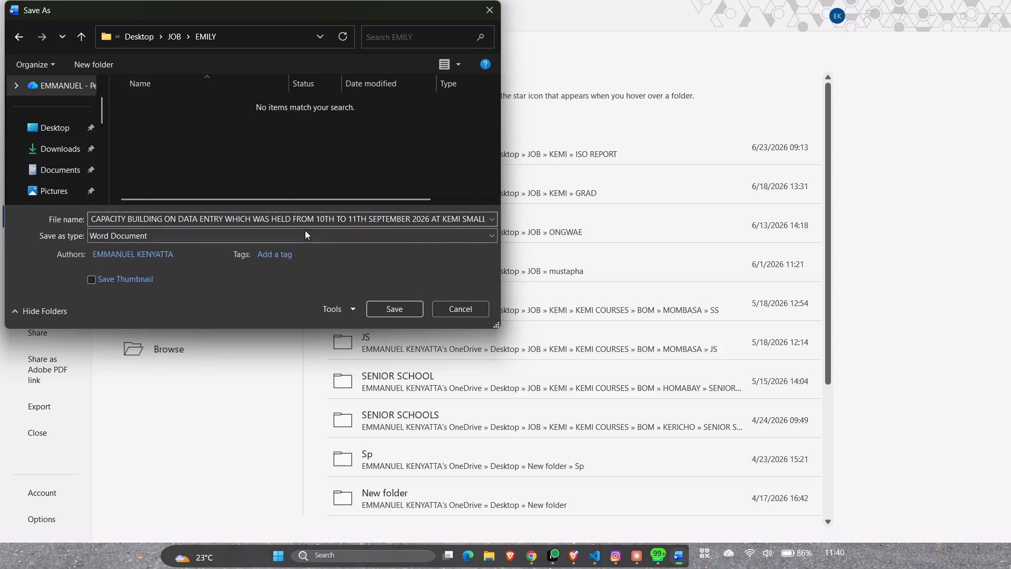
# Replace the suggested file name with REG.
pyautogui.click(310, 217)
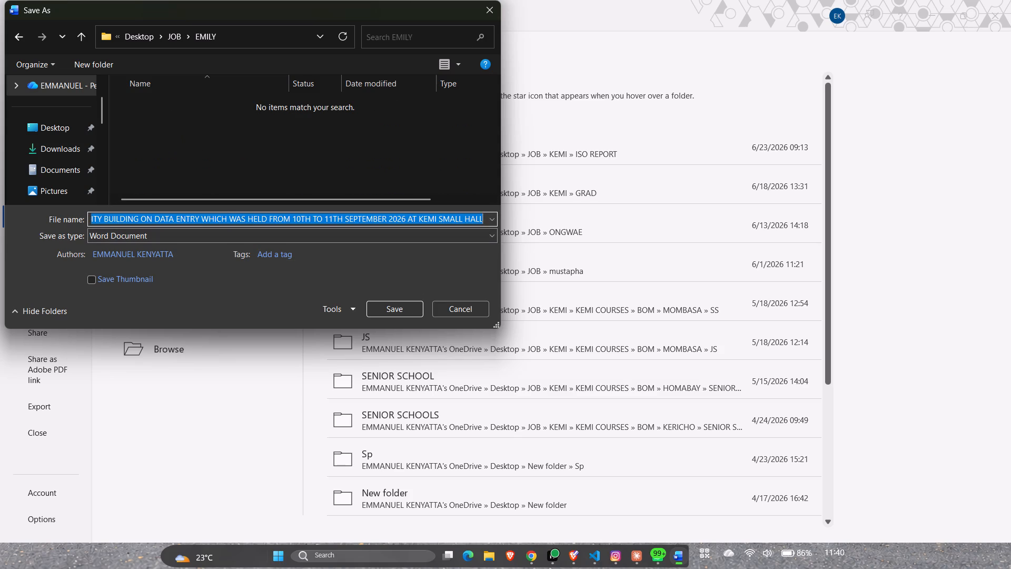
pyautogui.write('REG')
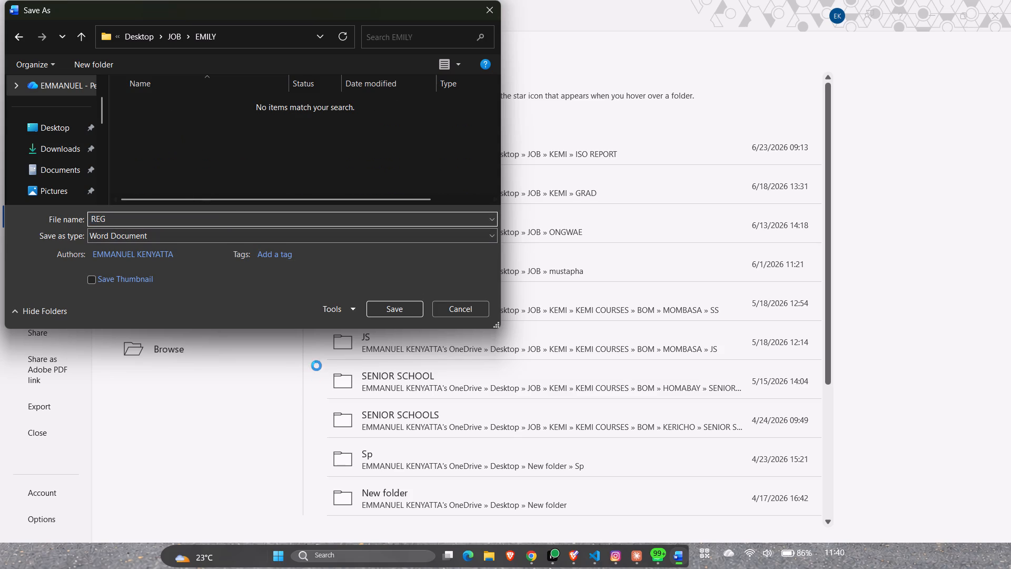
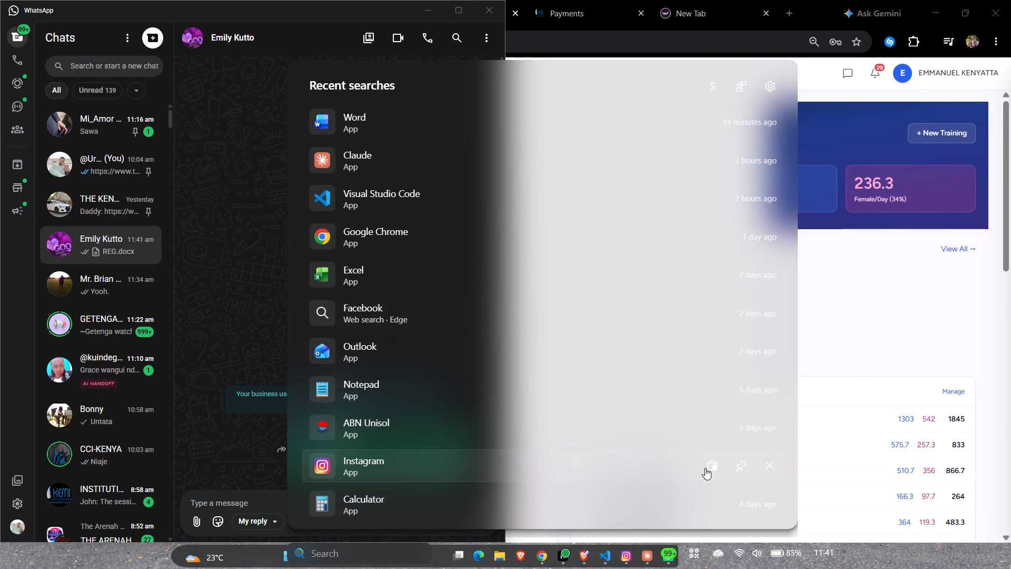
# Search the computer for Word and launch it to its start screen.
pyautogui.click(880, 340)
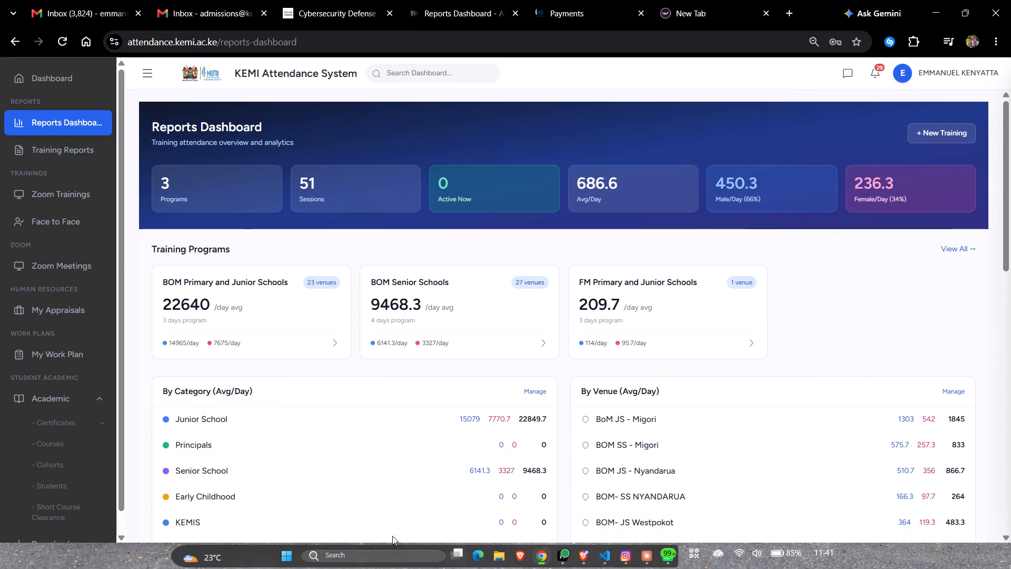
pyautogui.click(393, 556)
pyautogui.press('w')
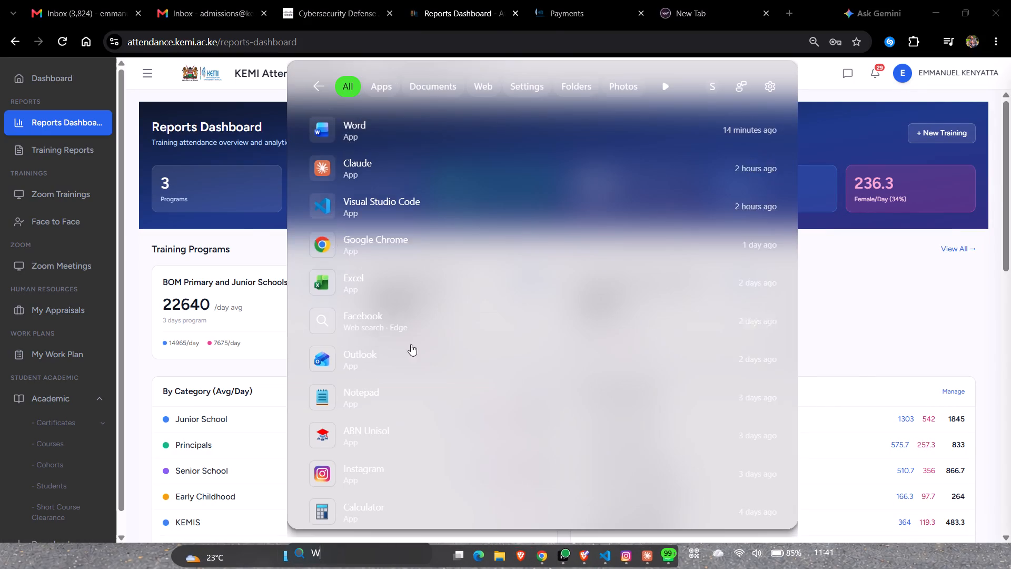
pyautogui.click(413, 152)
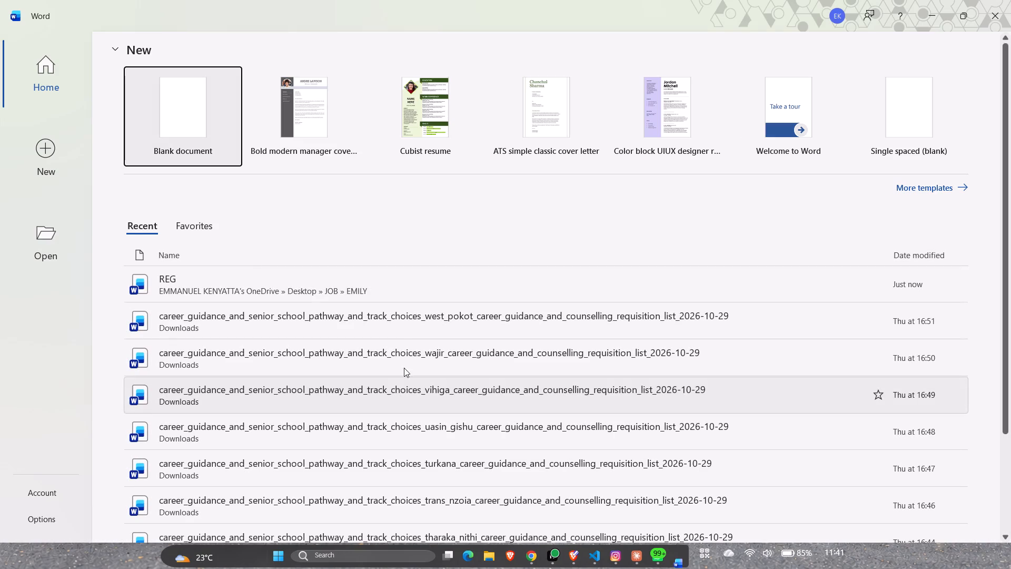
# Open the recent REG document stored in the EMILY folder.
pyautogui.click(482, 295)
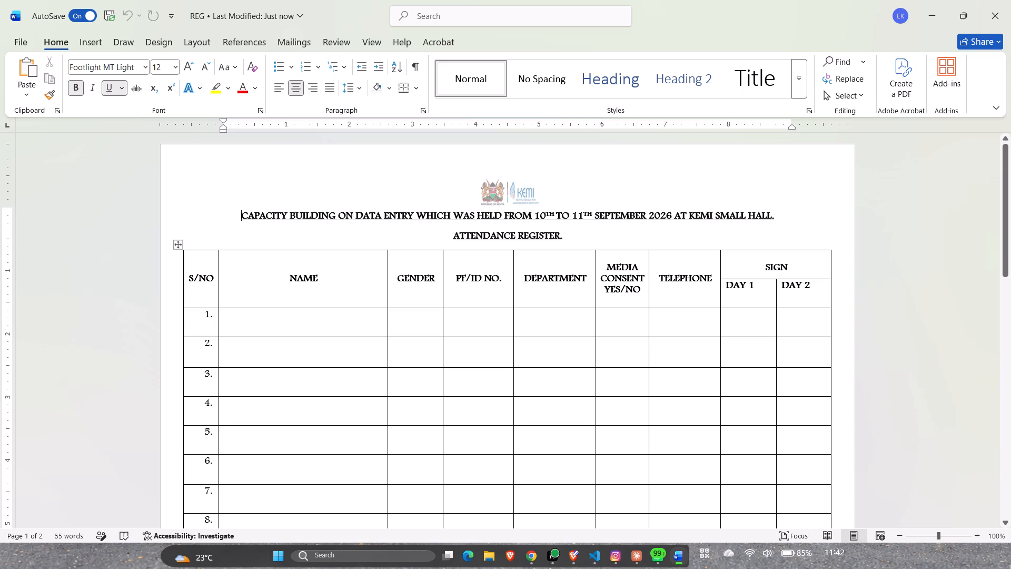
# Narrow the DEPARTMENT column of the attendance register table so it fits closely around its heading.
pyautogui.click(547, 305)
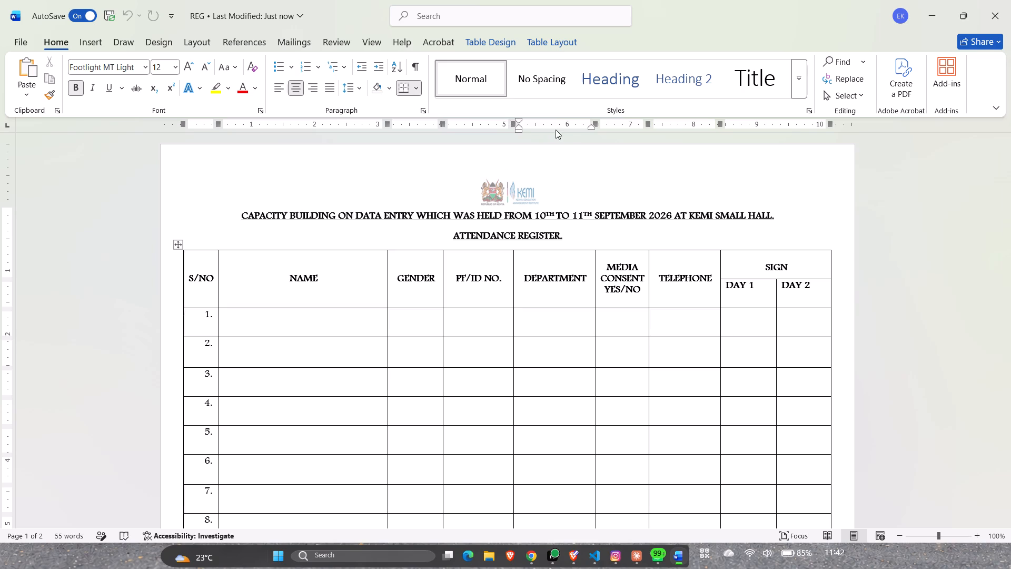
pyautogui.moveTo(596, 124); pyautogui.dragTo(595, 125)
pyautogui.moveTo(595, 125); pyautogui.dragTo(587, 142)
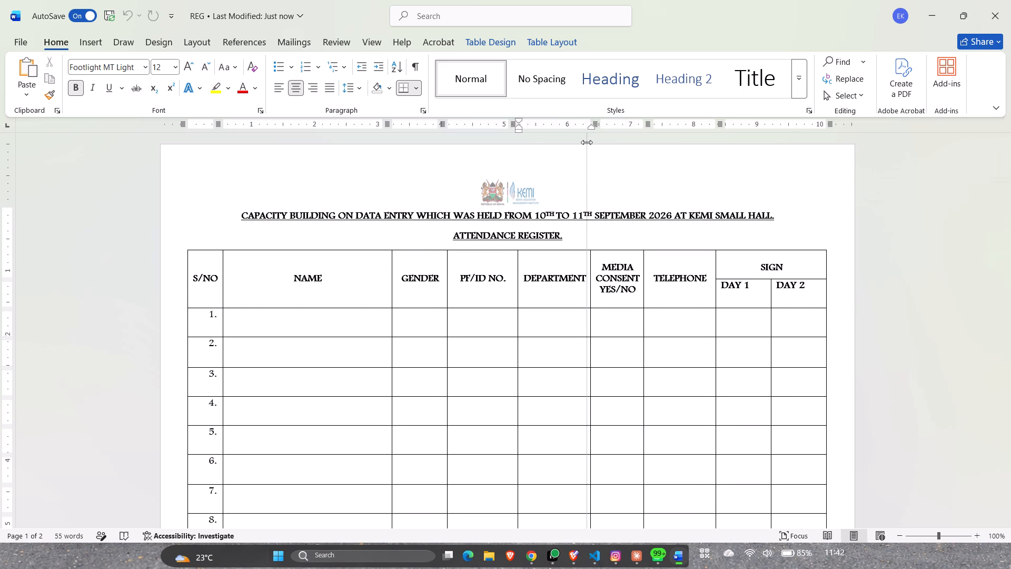
pyautogui.moveTo(587, 142); pyautogui.dragTo(577, 146)
pyautogui.moveTo(577, 146); pyautogui.dragTo(566, 139)
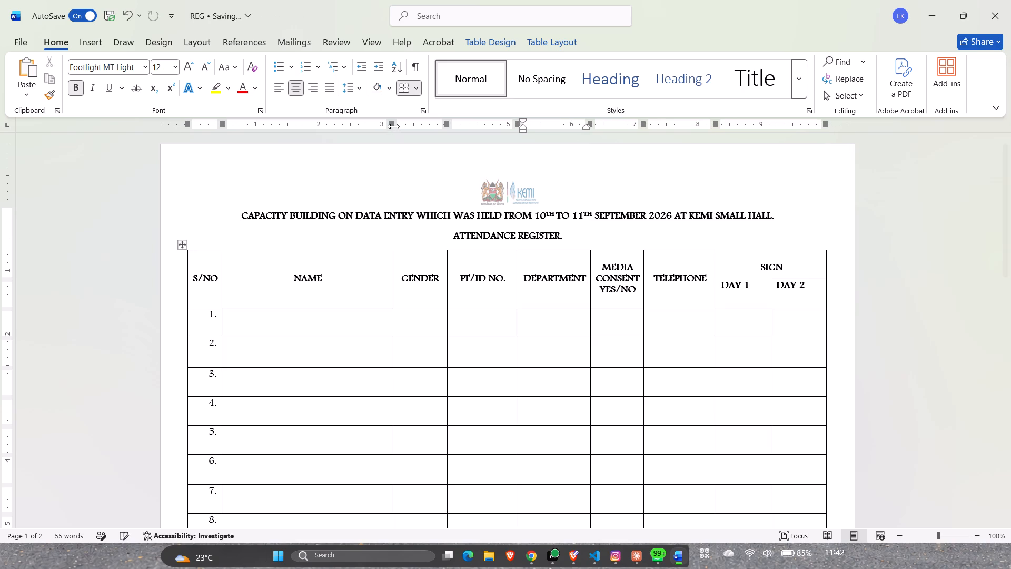
# Widen the NAME column of the attendance register table slightly by moving its boundary with the GENDER column.
pyautogui.moveTo(393, 126); pyautogui.dragTo(399, 125)
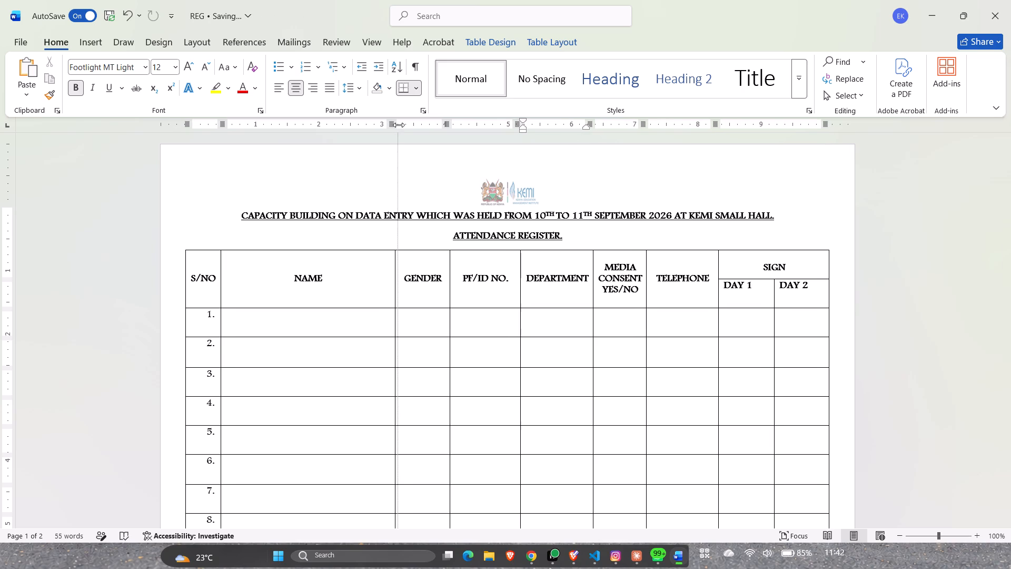
pyautogui.moveTo(399, 125); pyautogui.dragTo(403, 125)
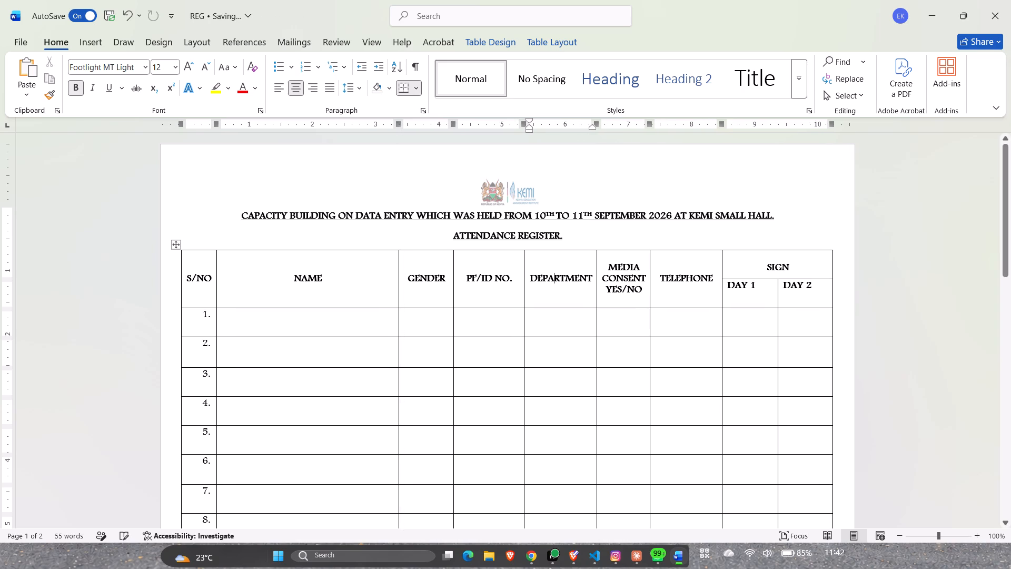